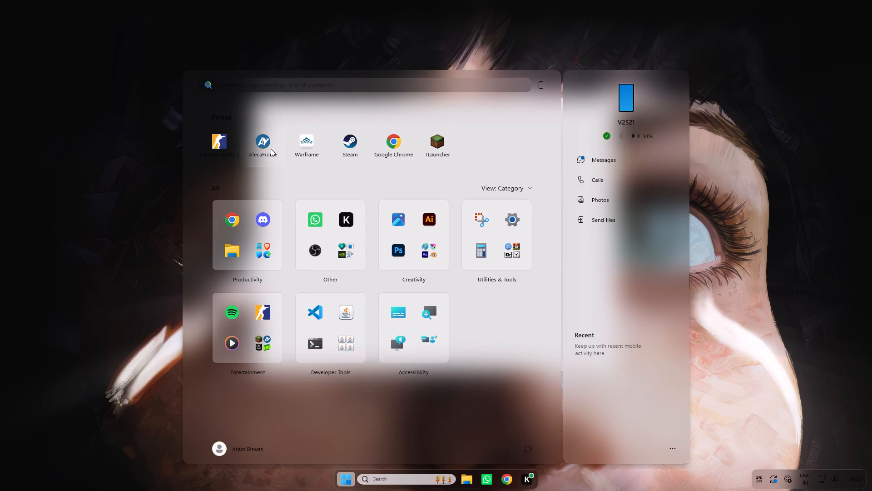
Search the installed apps for "ill" and launch Adobe Illustrator 2023.
key(i)
key(l)
key(l)
click(293, 155)
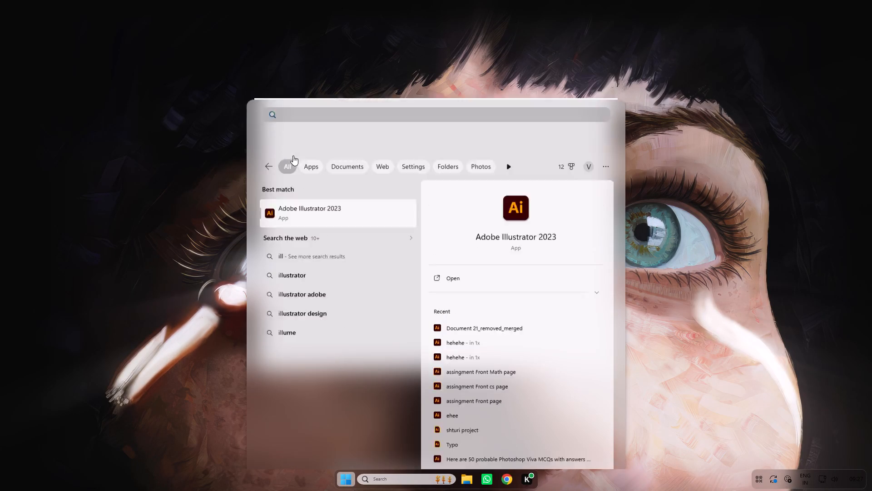
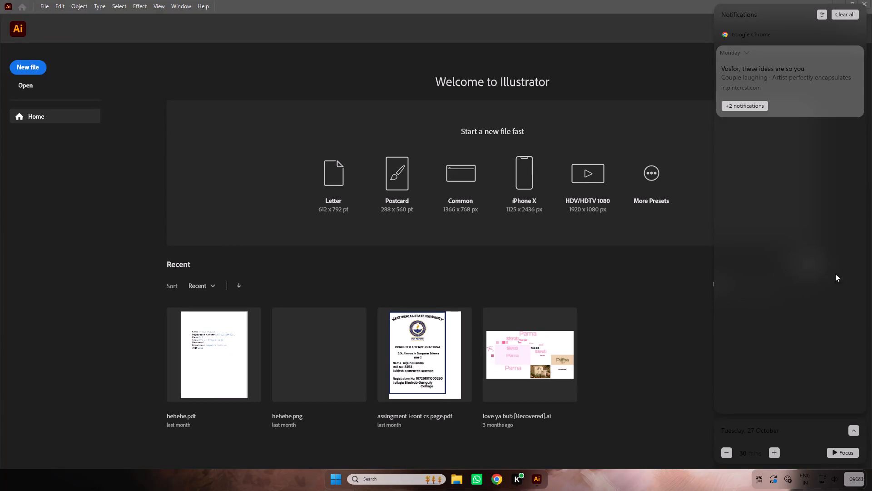
Create a new document from the recent custom 1920 x 1920 pt preset in RGB Color.
click(851, 482)
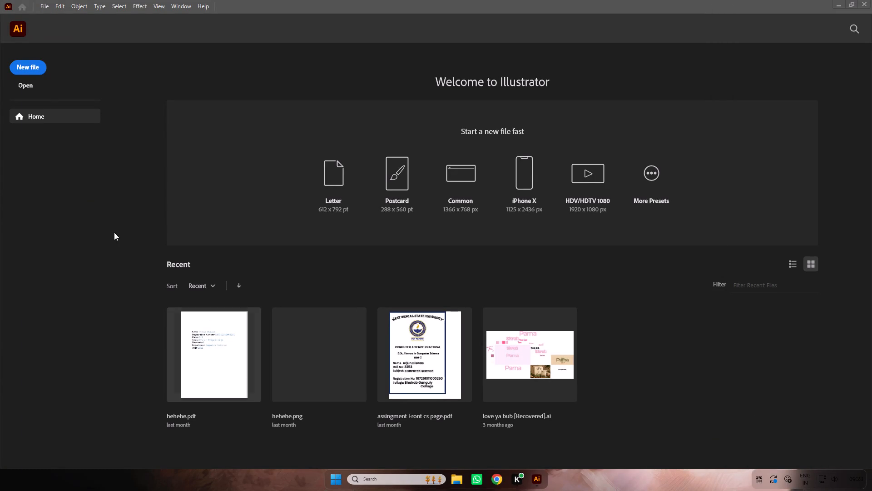
click(31, 71)
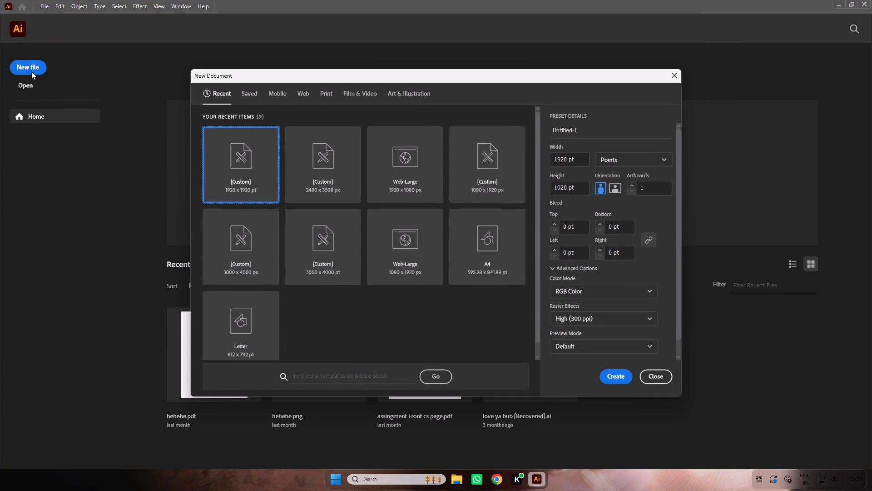
click(609, 372)
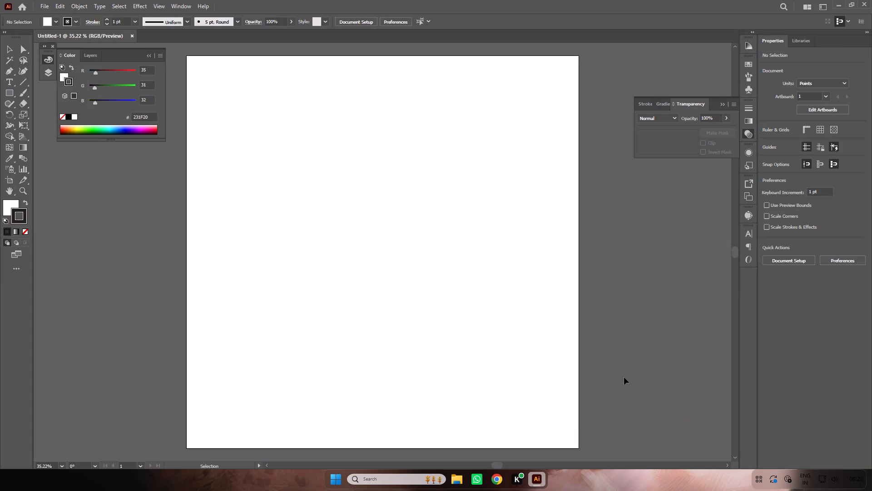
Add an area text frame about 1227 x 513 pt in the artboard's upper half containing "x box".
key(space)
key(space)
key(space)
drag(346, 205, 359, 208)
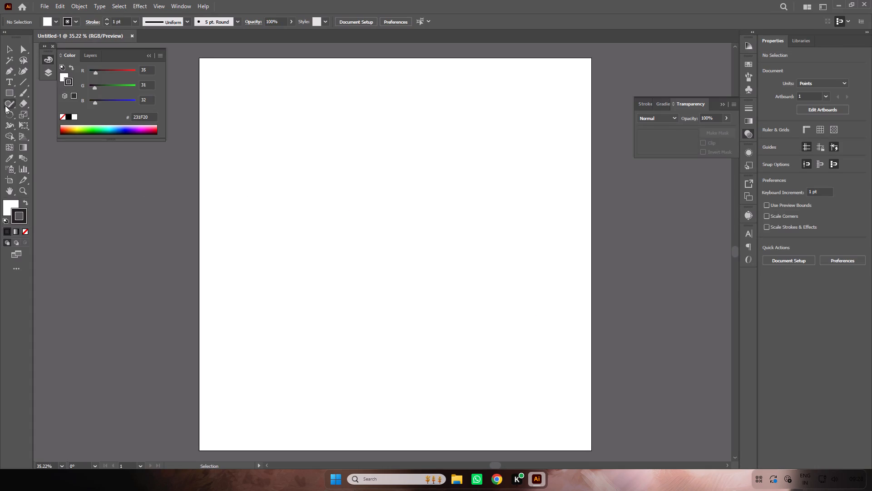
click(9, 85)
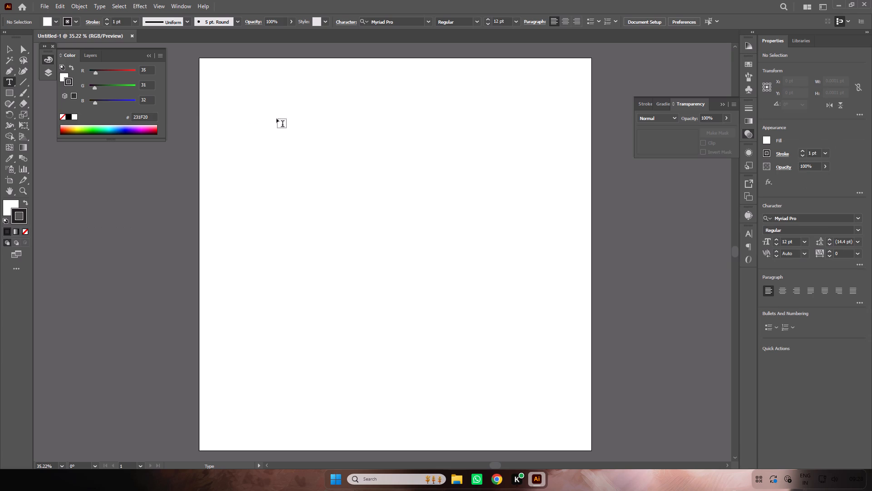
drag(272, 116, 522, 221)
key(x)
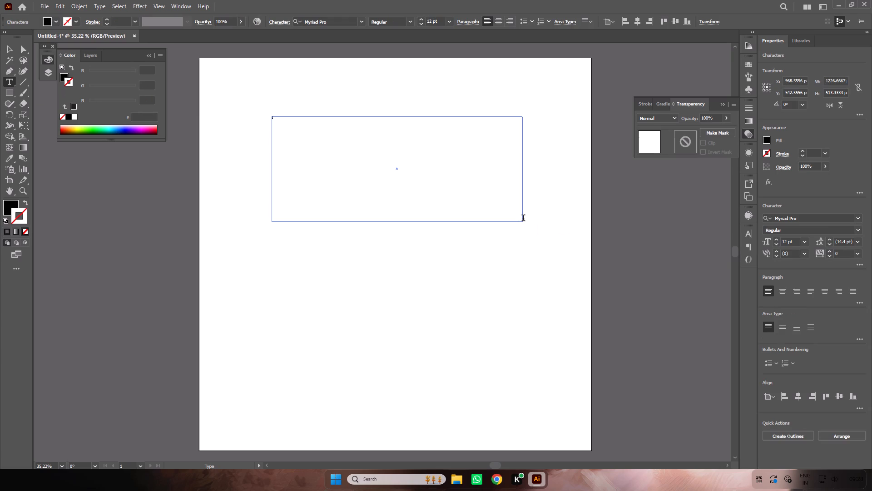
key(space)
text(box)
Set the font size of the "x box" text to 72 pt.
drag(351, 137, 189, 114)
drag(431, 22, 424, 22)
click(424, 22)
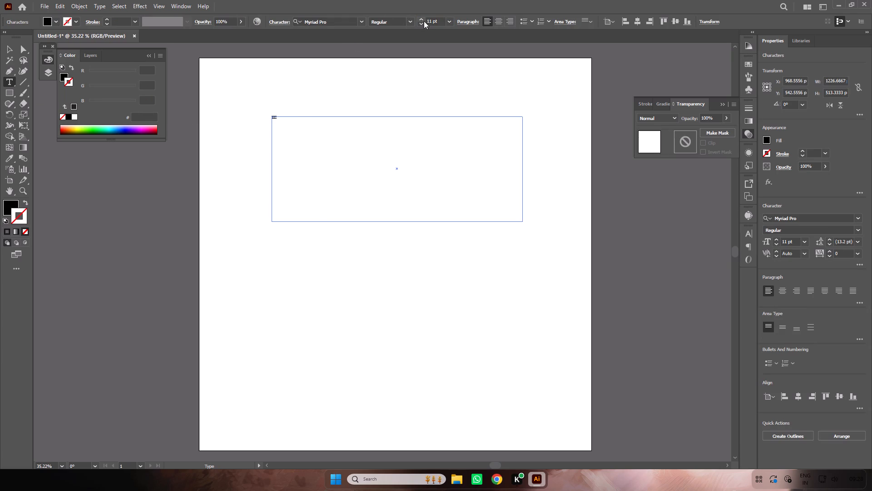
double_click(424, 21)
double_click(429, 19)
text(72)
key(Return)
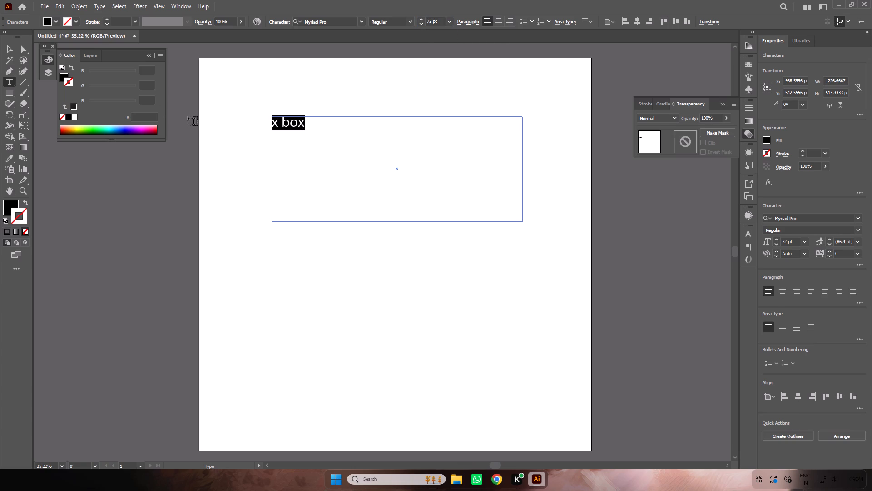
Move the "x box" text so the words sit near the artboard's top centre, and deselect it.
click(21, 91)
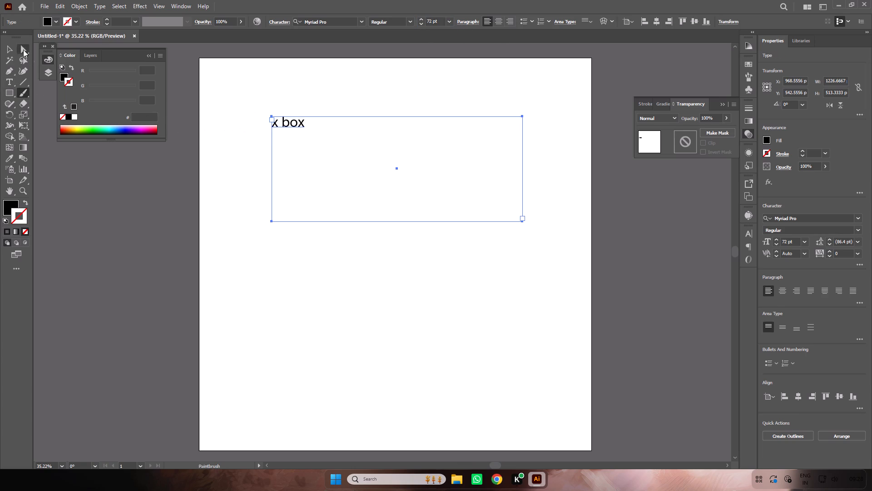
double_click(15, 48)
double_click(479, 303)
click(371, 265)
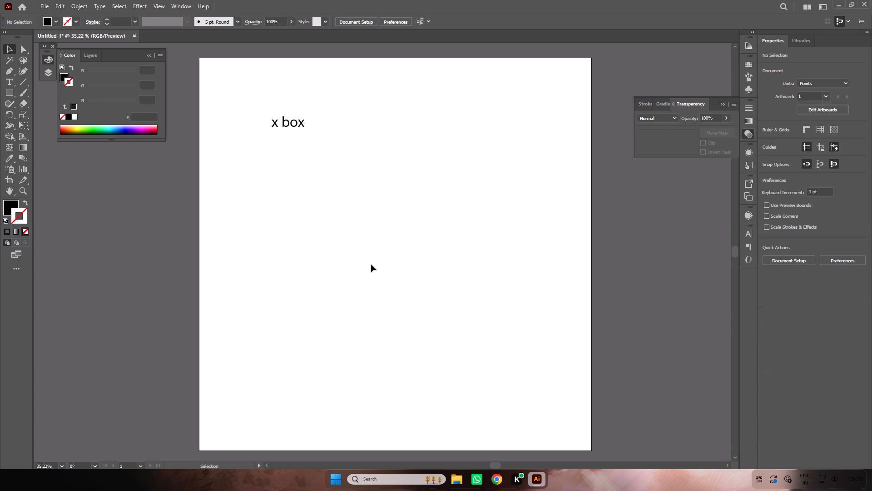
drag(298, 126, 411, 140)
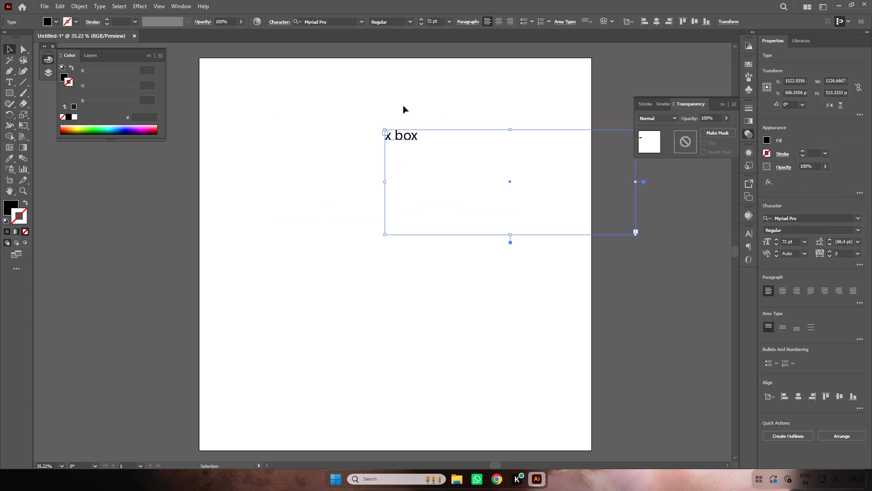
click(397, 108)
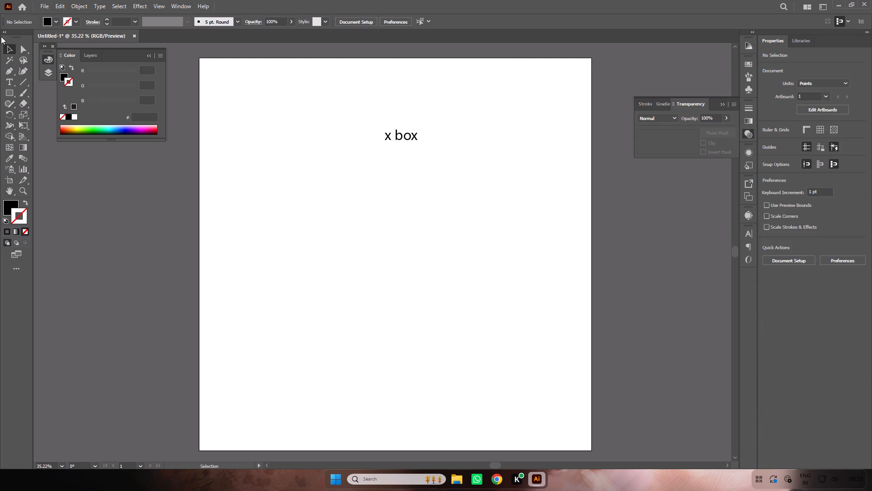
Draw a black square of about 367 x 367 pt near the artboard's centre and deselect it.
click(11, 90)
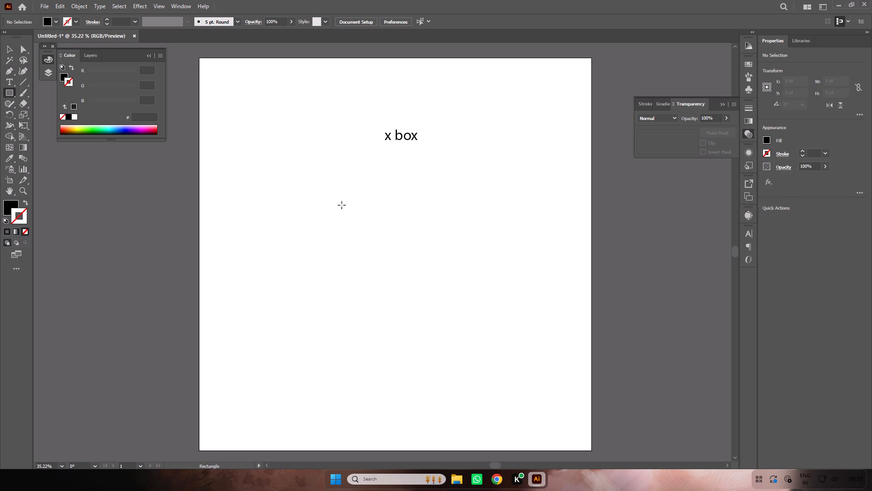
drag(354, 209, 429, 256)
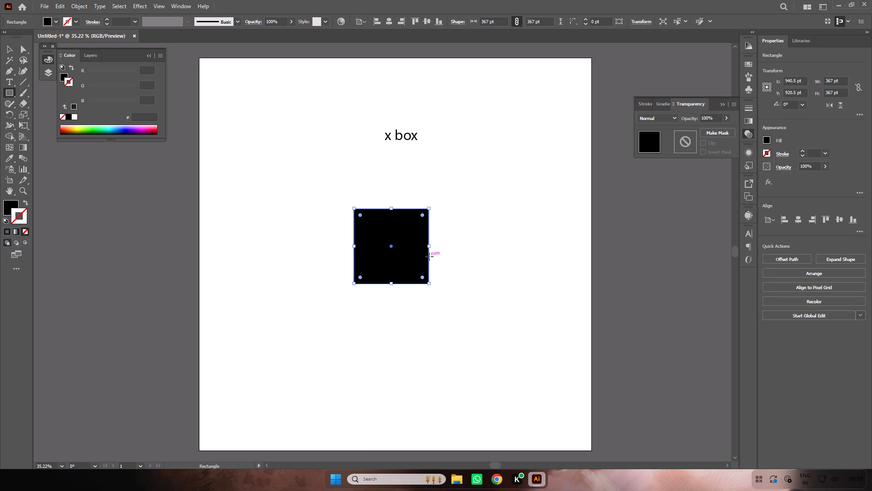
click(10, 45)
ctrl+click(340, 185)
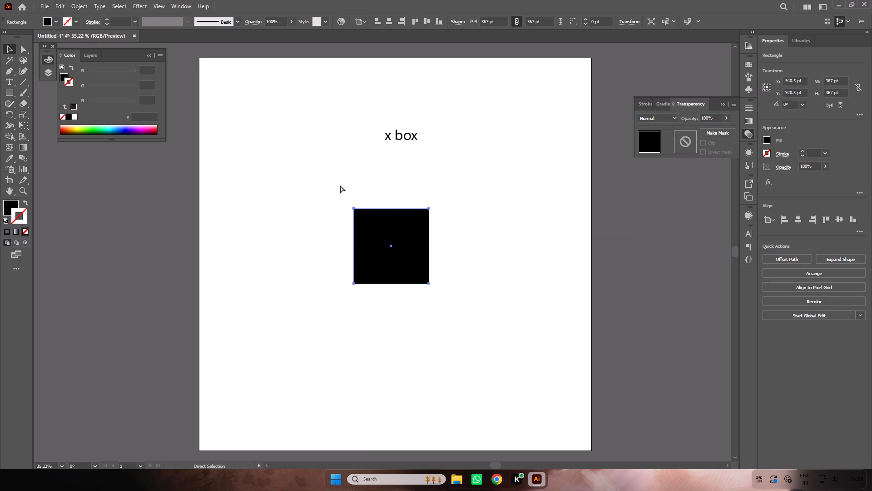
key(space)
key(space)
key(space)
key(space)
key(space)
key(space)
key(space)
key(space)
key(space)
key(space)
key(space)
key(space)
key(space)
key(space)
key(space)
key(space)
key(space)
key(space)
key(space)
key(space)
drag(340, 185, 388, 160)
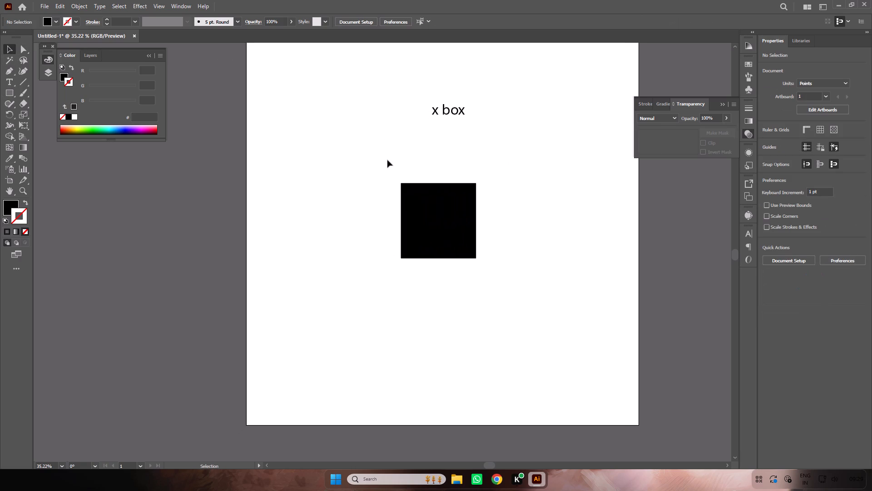
Switch to Google Chrome, search for "xbox logo", close the spare new tab and minimise the browser.
click(500, 474)
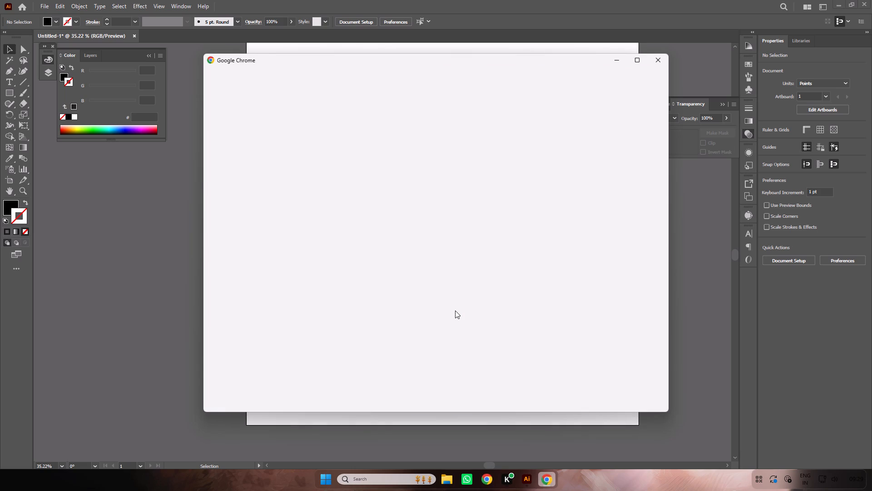
click(467, 274)
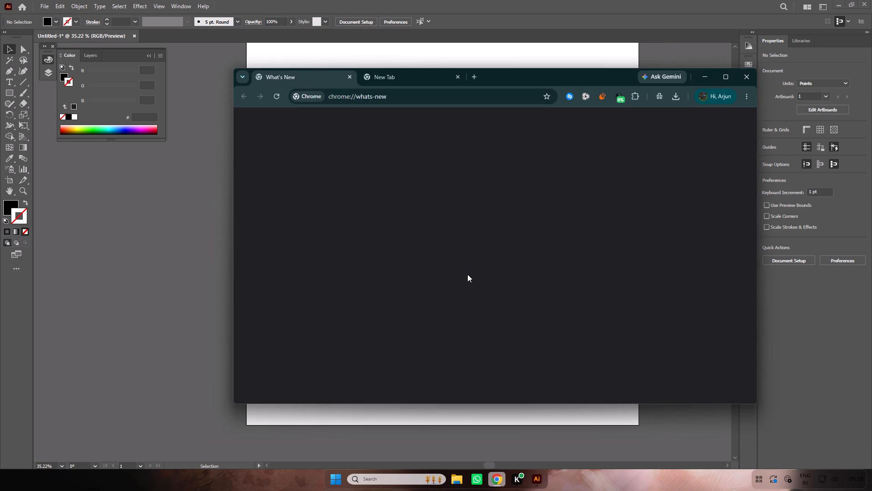
click(386, 90)
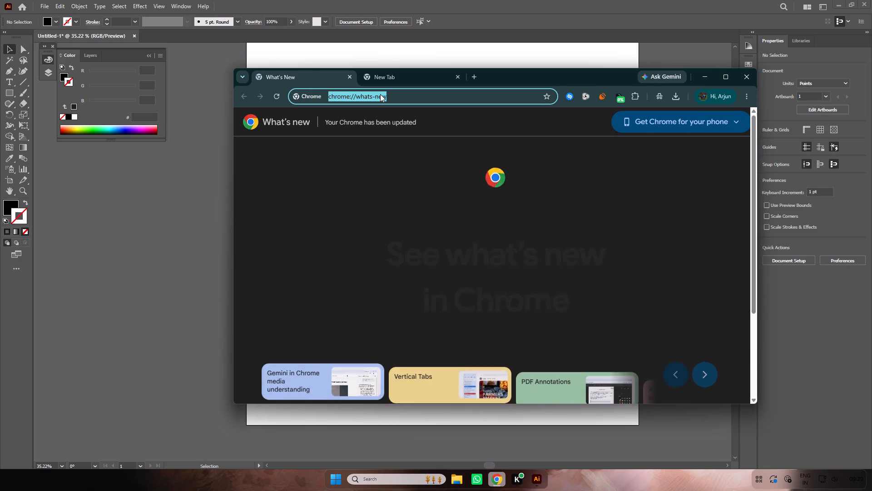
key(x)
text(box logo)
key(Return)
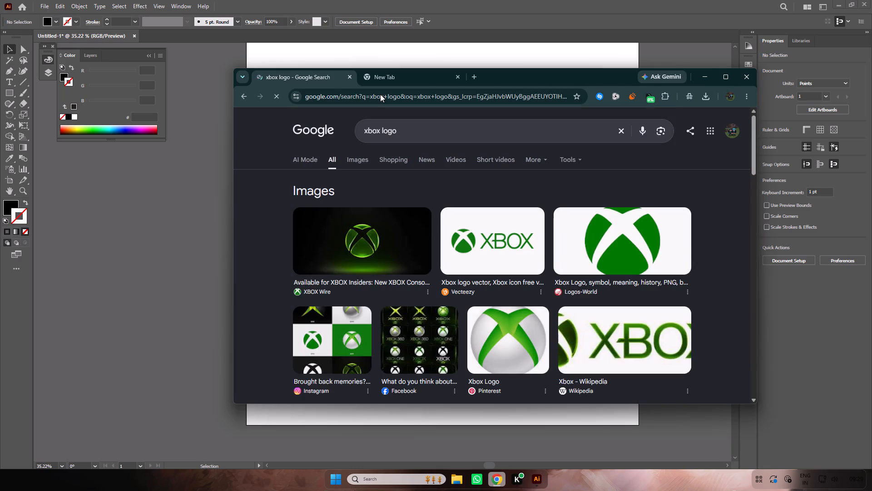
double_click(459, 77)
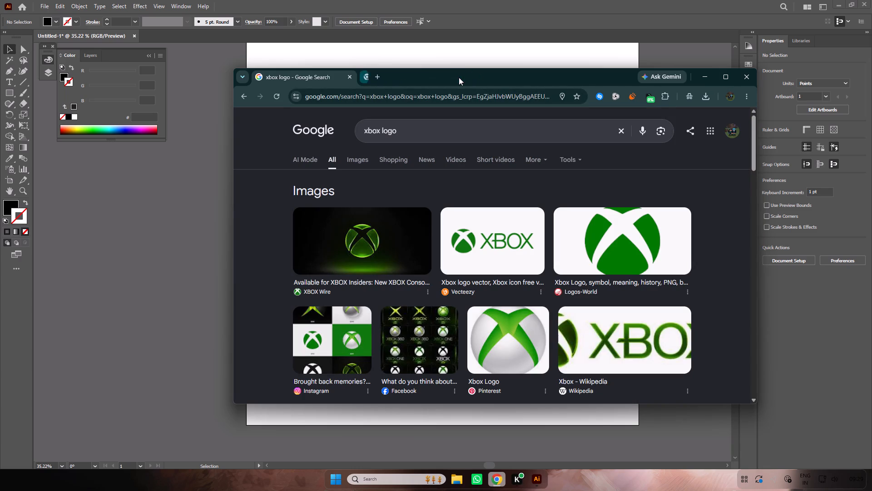
double_click(701, 78)
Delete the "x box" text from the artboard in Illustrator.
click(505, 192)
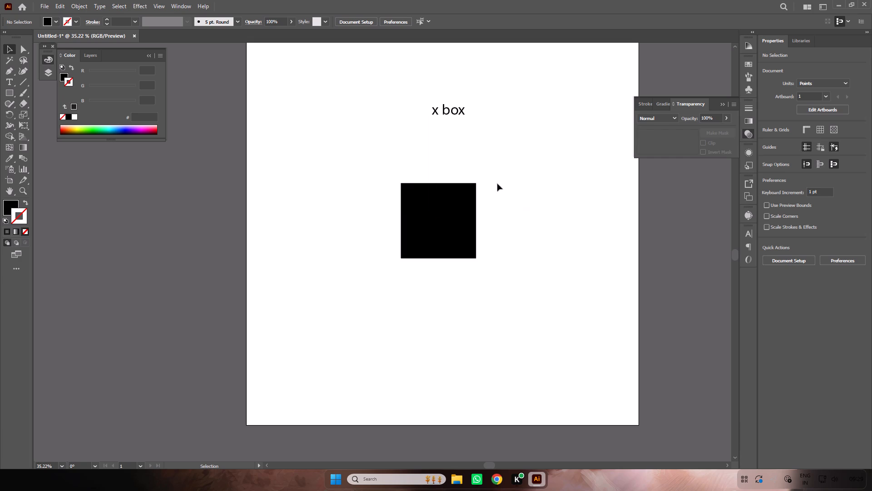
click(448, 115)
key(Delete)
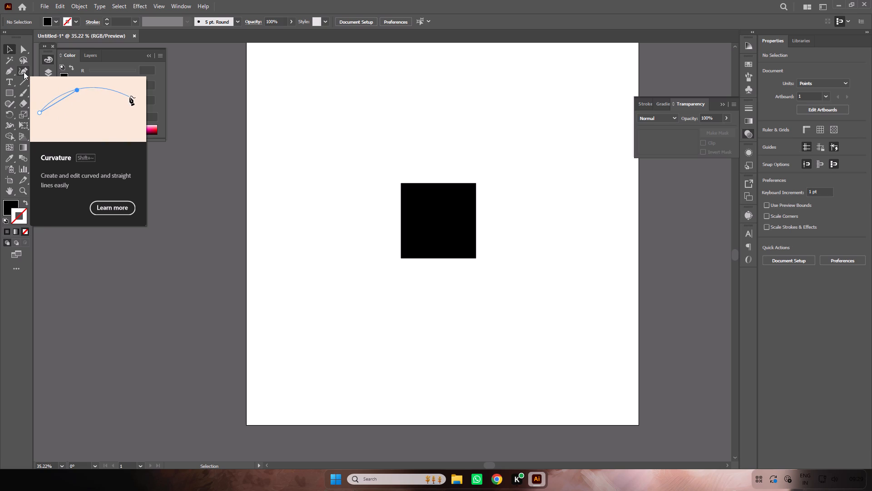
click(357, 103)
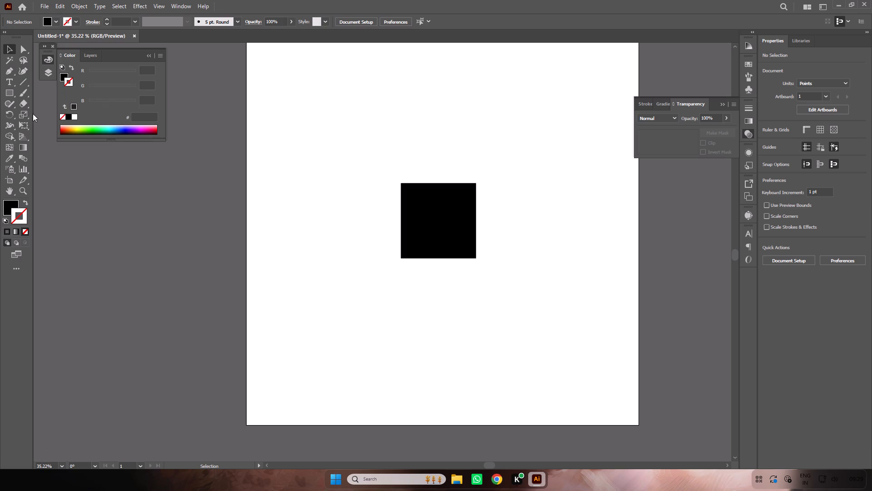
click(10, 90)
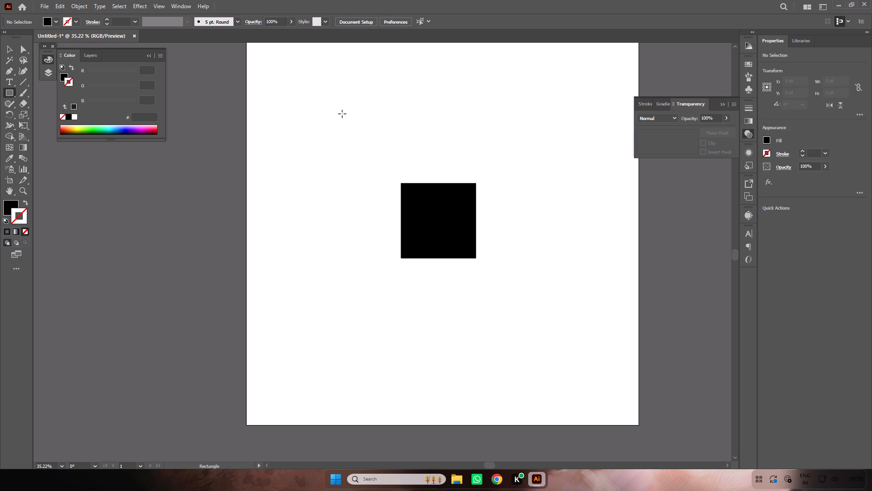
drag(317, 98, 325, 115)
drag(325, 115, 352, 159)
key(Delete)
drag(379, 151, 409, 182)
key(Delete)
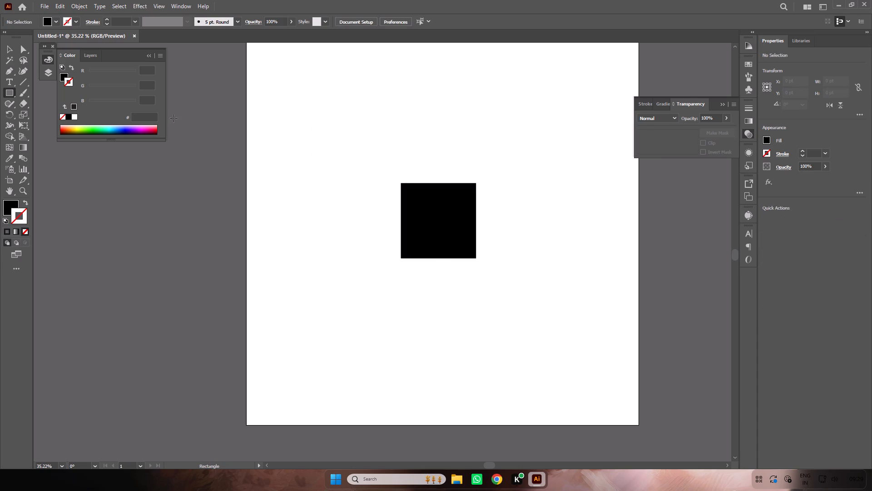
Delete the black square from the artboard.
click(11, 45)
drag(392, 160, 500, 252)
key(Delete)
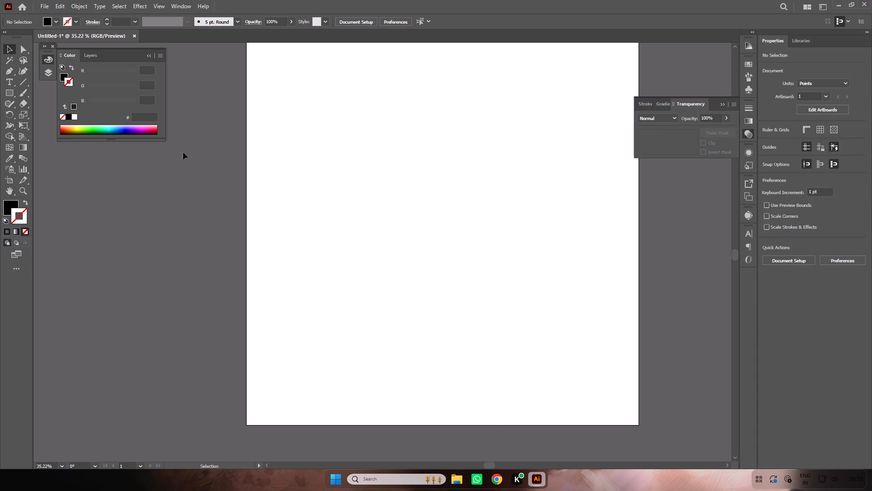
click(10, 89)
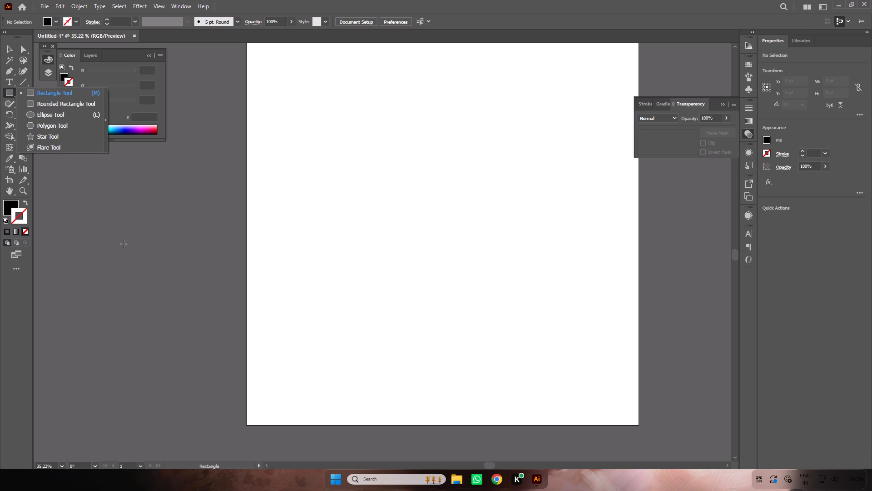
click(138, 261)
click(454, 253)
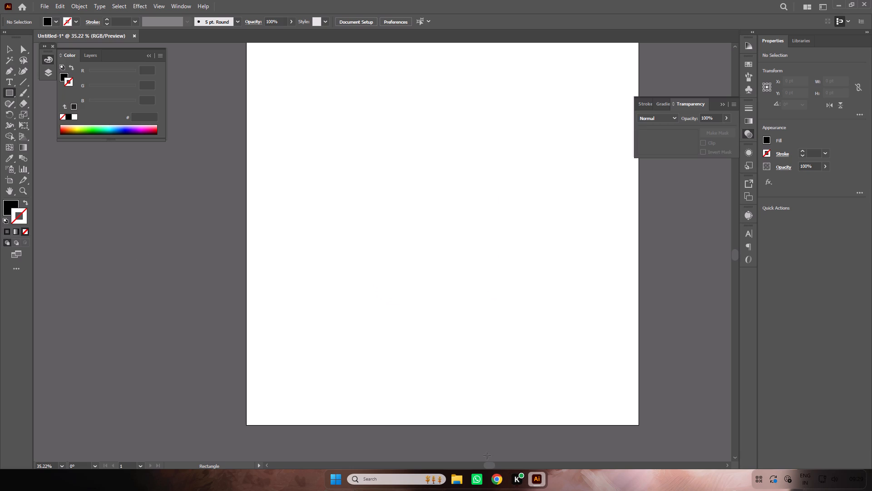
Switch to Google Chrome, search for "how to make a cube in illustrator" and view the image results.
click(499, 482)
click(368, 102)
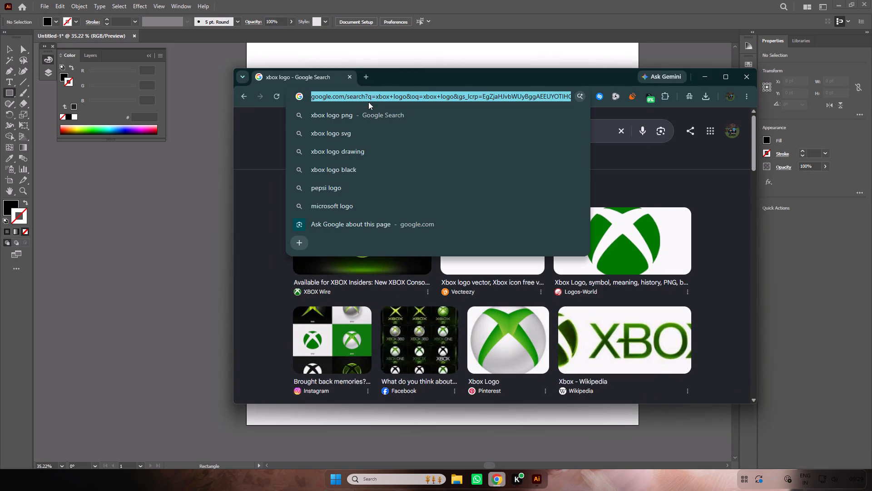
text(how to make a cube in i)
key(Down)
key(Return)
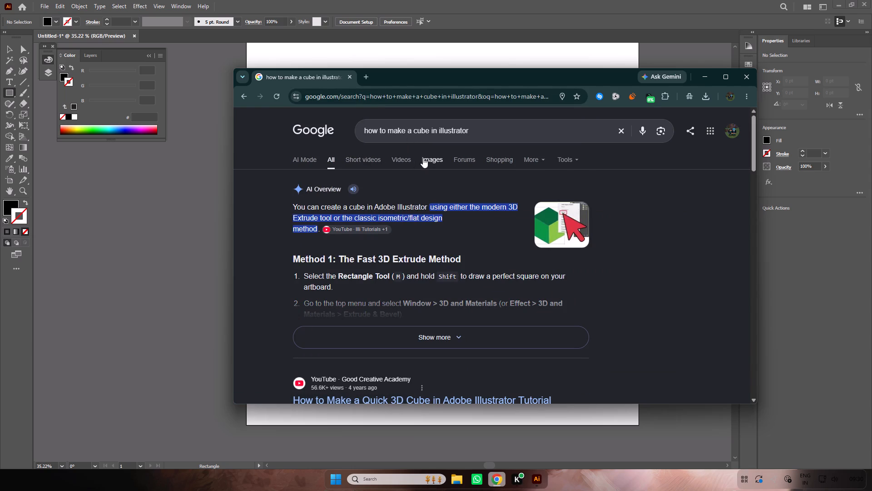
double_click(423, 158)
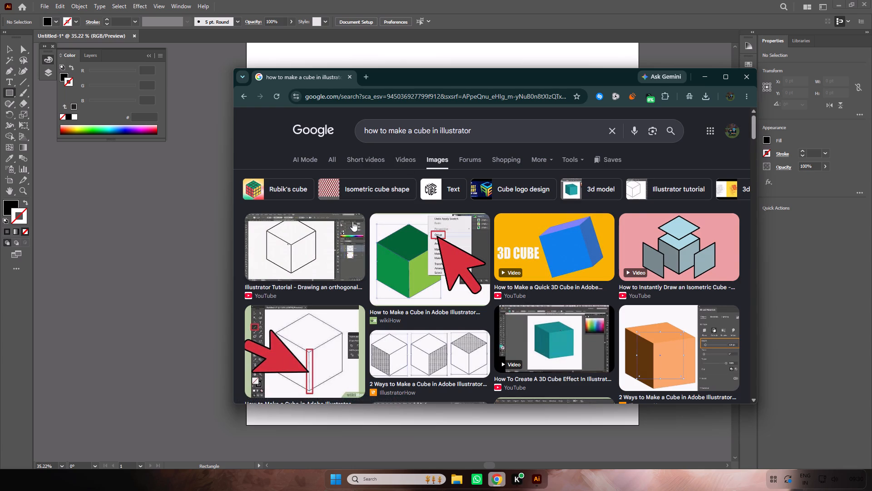
Switch back to Adobe Illustrator and activate the Polygon tool.
click(701, 80)
drag(10, 91, 48, 129)
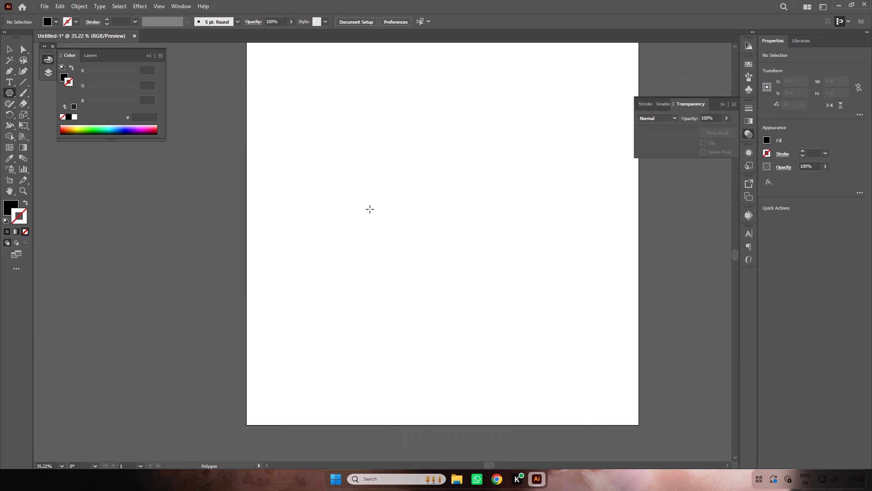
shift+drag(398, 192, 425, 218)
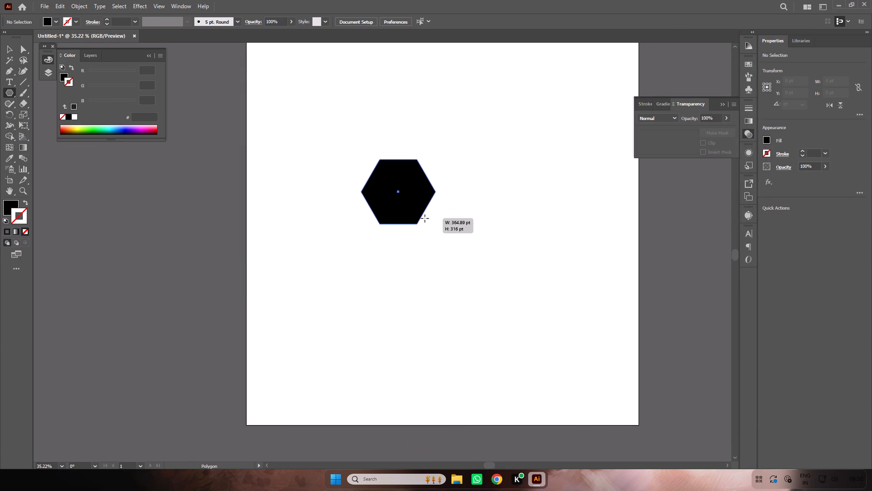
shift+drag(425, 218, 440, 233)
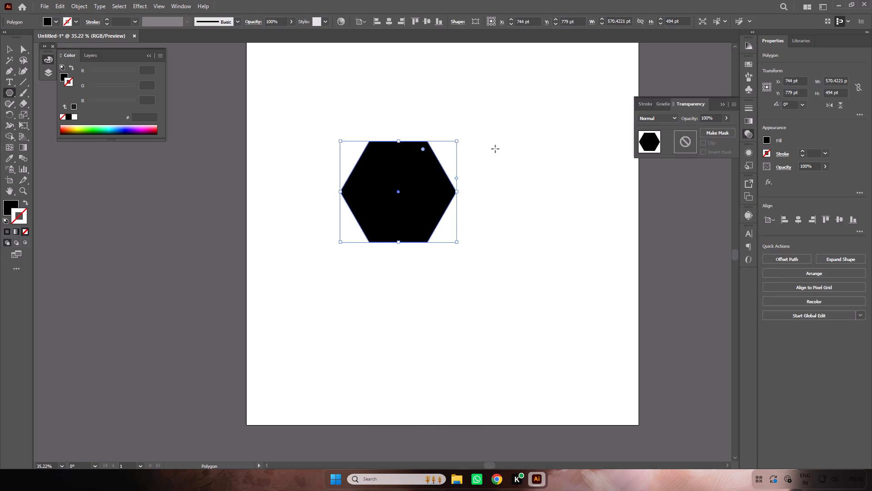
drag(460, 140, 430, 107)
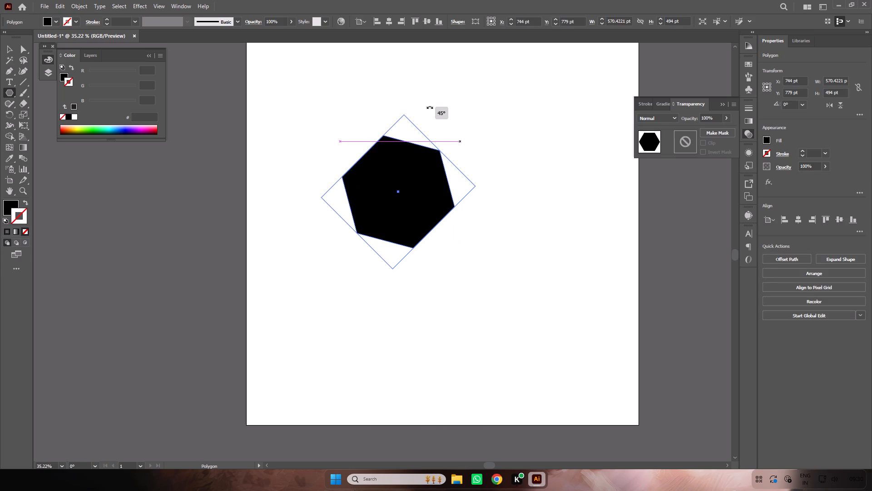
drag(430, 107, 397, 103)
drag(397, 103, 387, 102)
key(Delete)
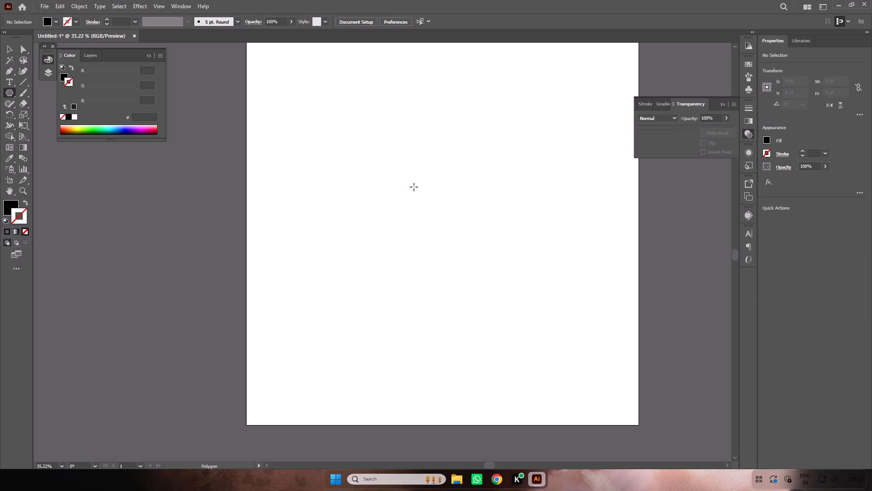
Draw a hexagon about 677 x 586 pt in the artboard's upper half and swap its fill and stroke for a black outline.
shift+drag(402, 173, 452, 221)
click(27, 204)
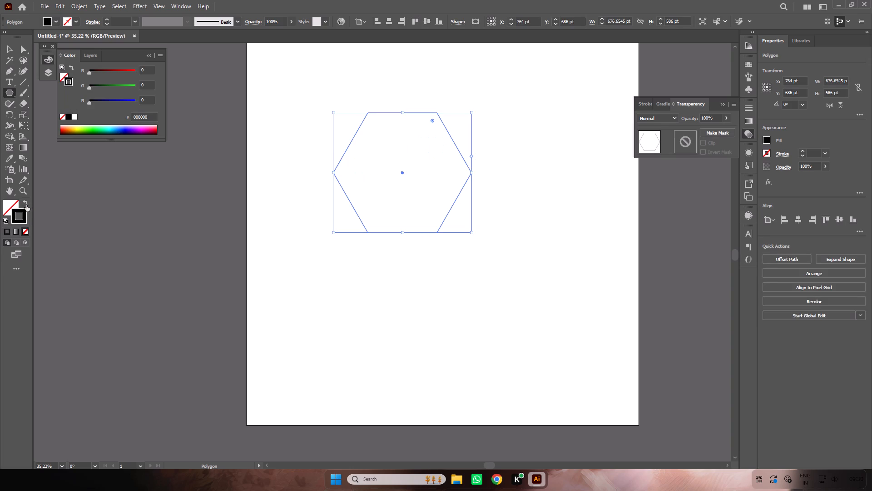
Rotate the hexagon to about 328.4° so that one corner points up.
key(v)
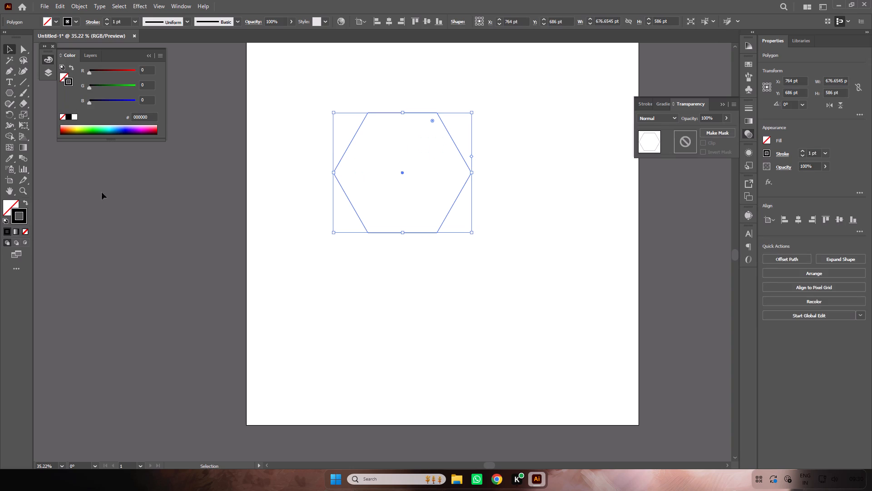
shift+drag(476, 112, 474, 167)
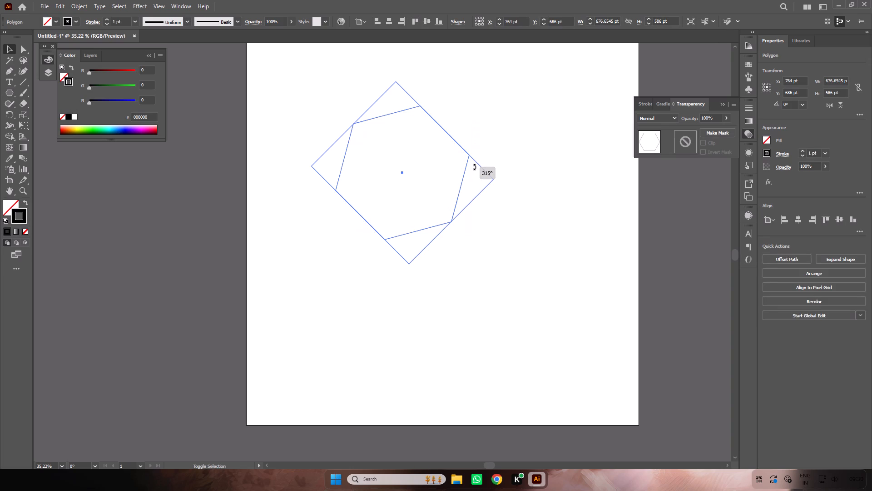
shift+drag(474, 167, 483, 162)
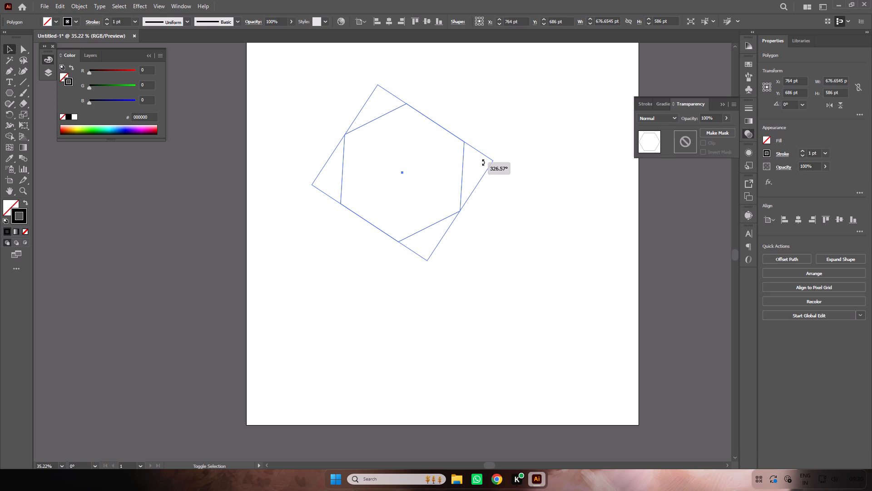
shift+drag(483, 162, 483, 162)
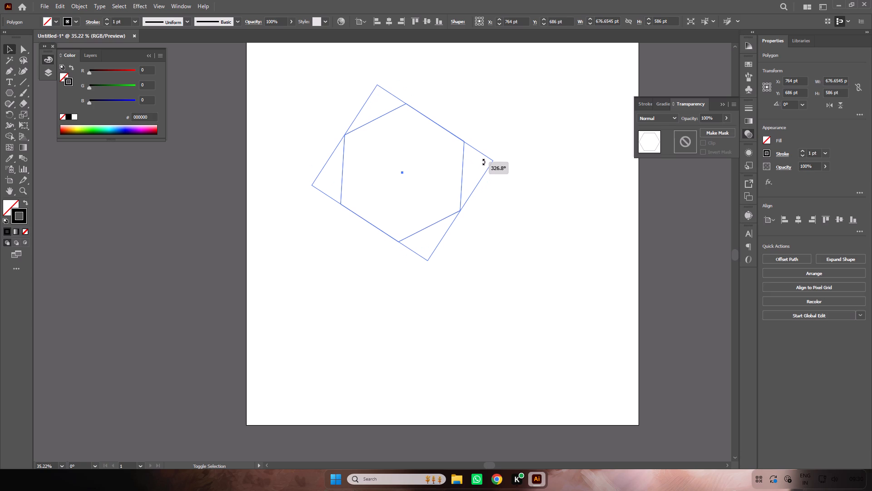
shift+drag(483, 162, 488, 159)
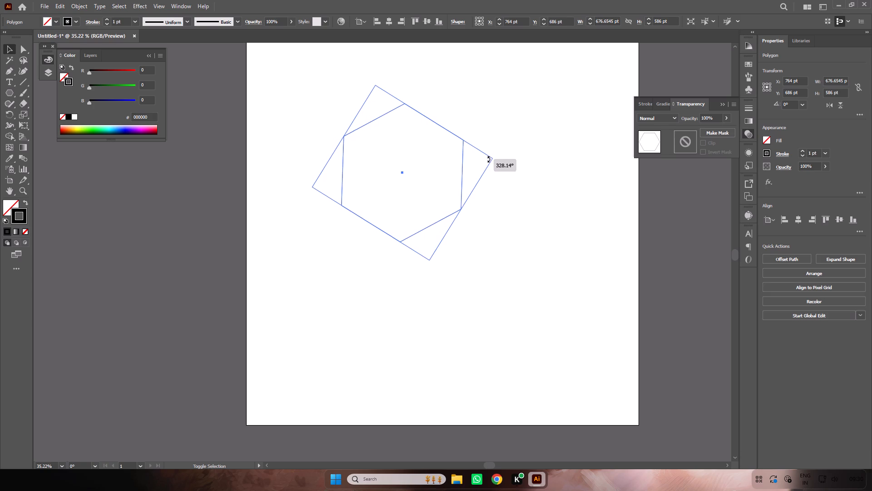
shift+drag(488, 159, 488, 159)
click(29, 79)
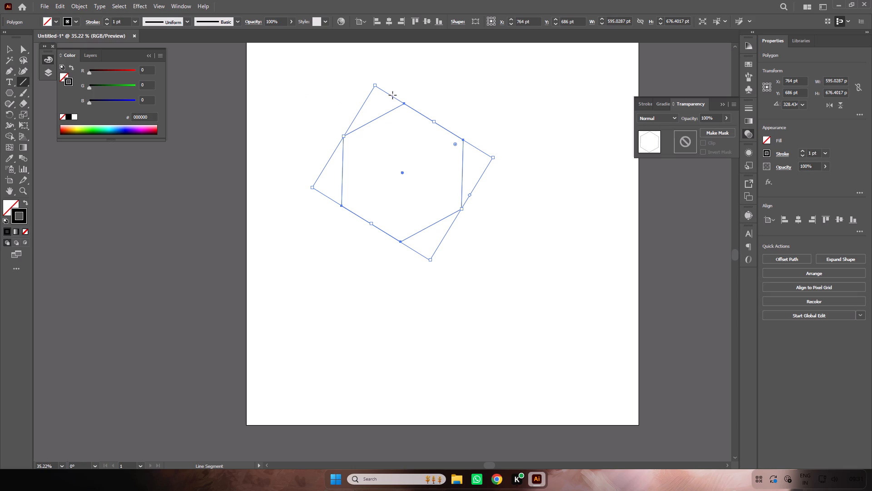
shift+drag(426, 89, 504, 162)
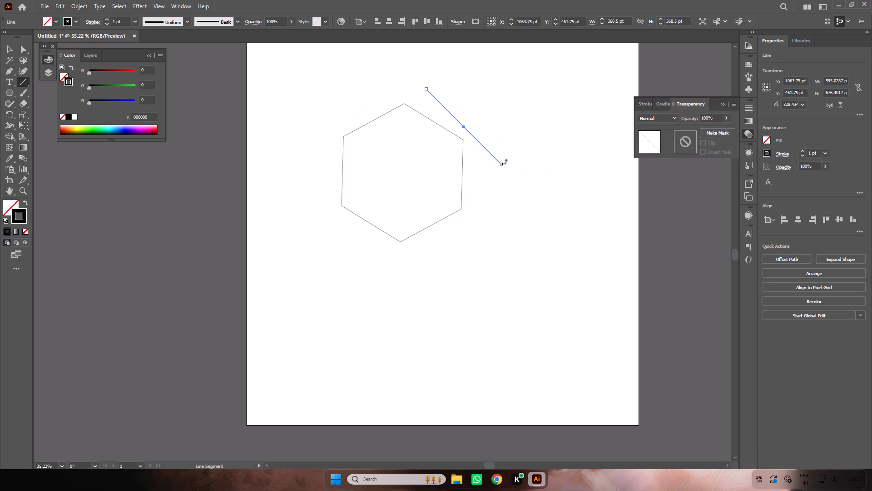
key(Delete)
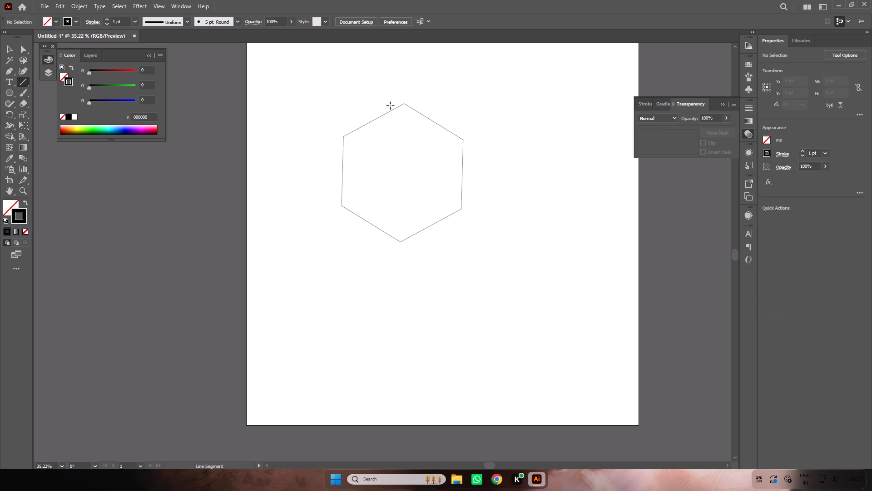
Draw a vertical reference line 912 pt long straight down from the hexagon's top corner, extending beyond its bottom corner.
drag(405, 104, 402, 267)
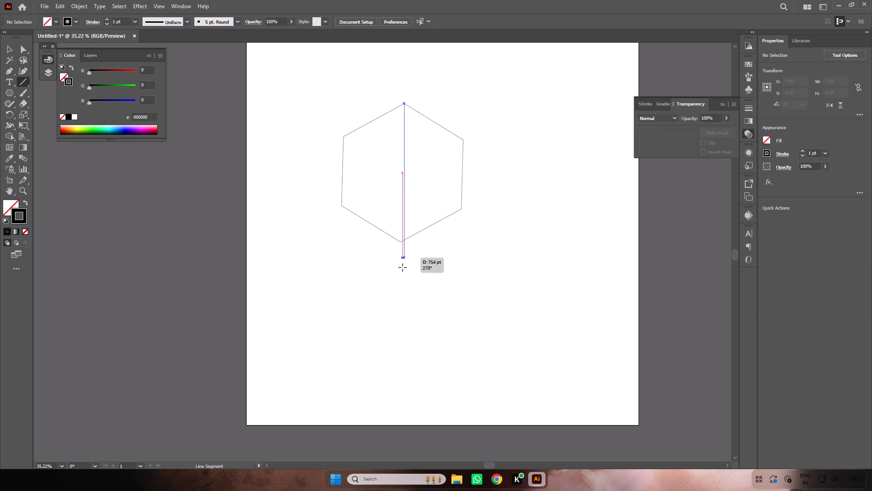
drag(402, 267, 401, 290)
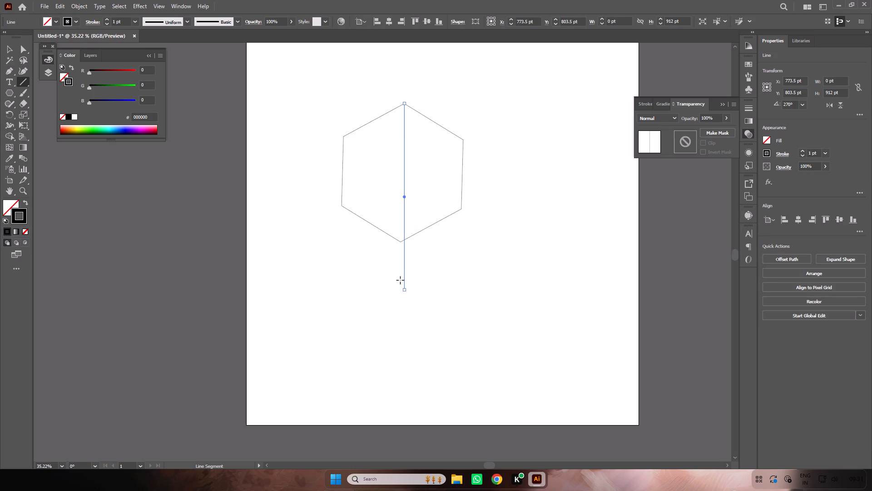
Isolate the hexagon, rotate it to 330°, shift it 10 pt horizontally onto the vertical line, and exit isolation mode.
key(v)
triple_click(443, 216)
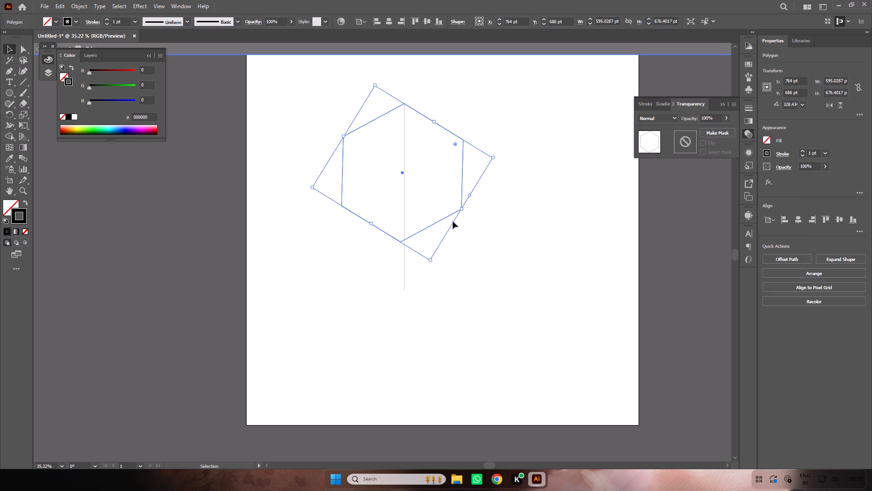
drag(496, 158, 504, 153)
click(436, 124)
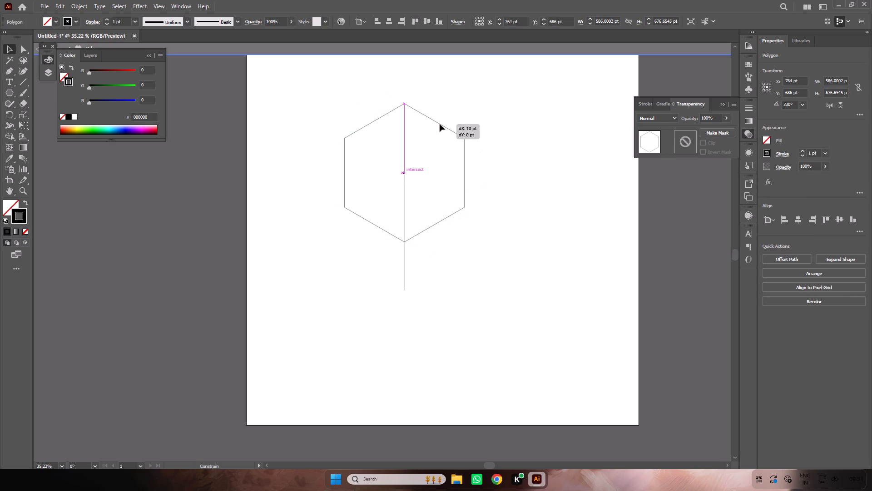
right_click(500, 88)
click(546, 142)
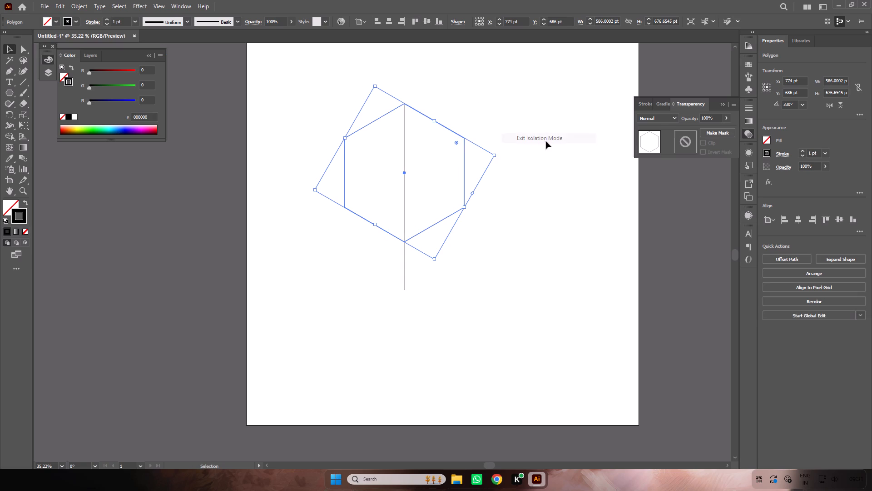
ctrl+click(545, 140)
Delete the vertical reference line running through the hexagon.
key(space)
key(space)
key(space)
drag(537, 136, 552, 133)
drag(446, 161, 419, 153)
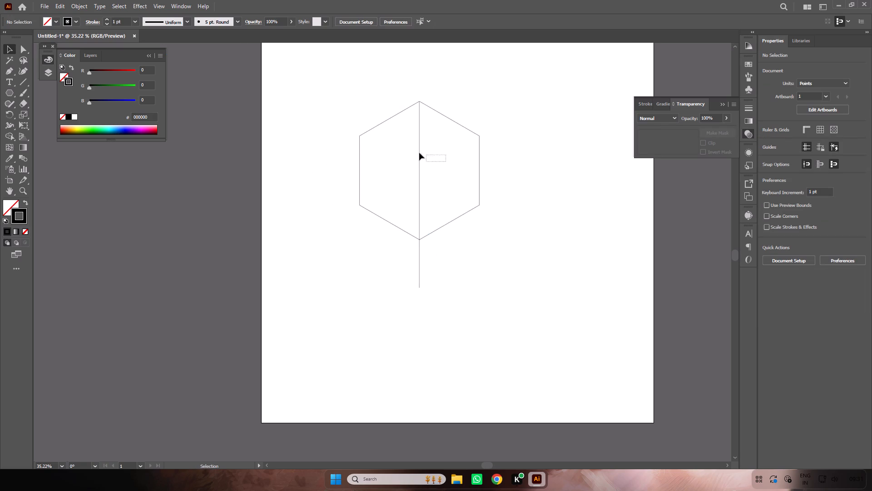
drag(419, 153, 412, 153)
key(Delete)
Draw two lines joining the hexagon's opposite side corners, plus a 339 pt vertical line from its bottom corner to the centre.
double_click(20, 81)
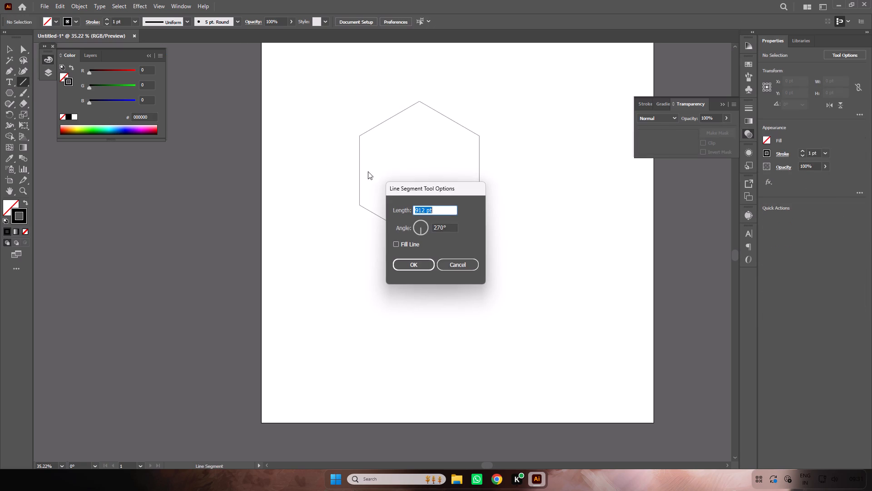
click(454, 262)
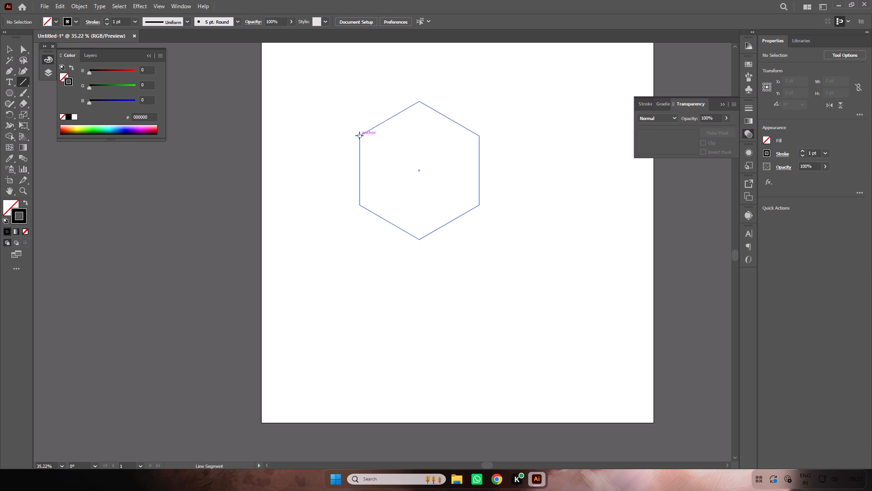
drag(359, 135, 480, 204)
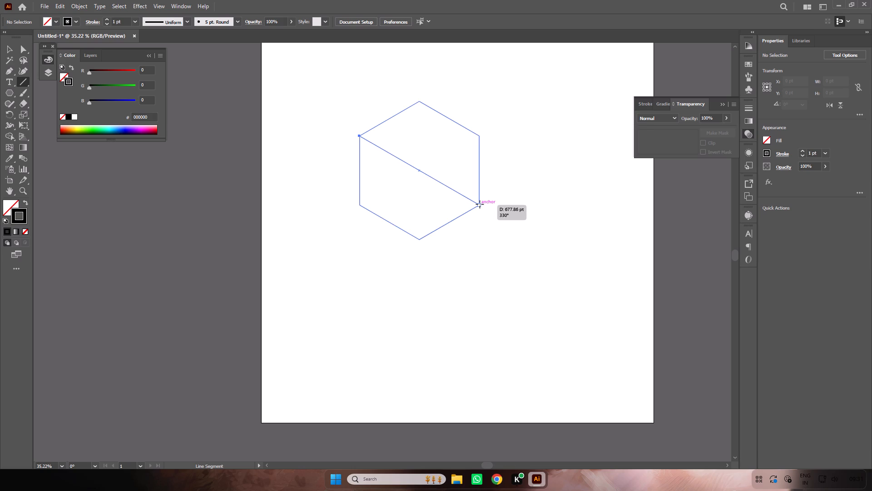
drag(480, 204, 478, 205)
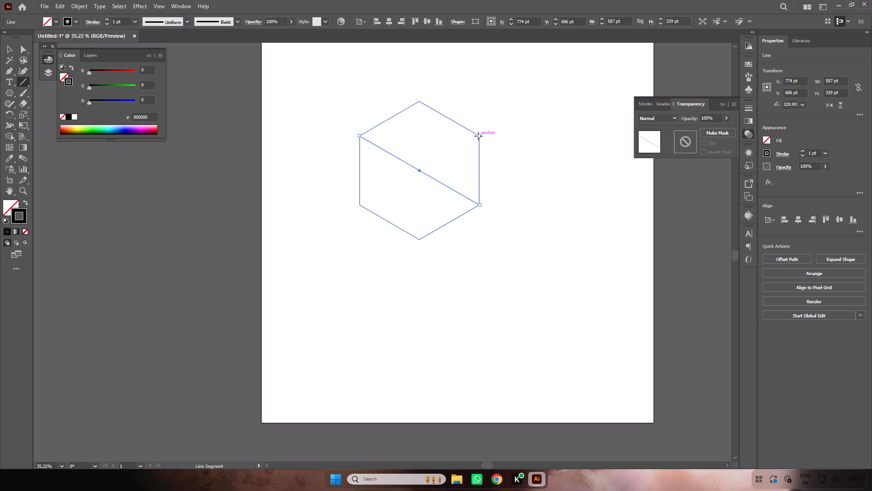
drag(479, 136, 360, 205)
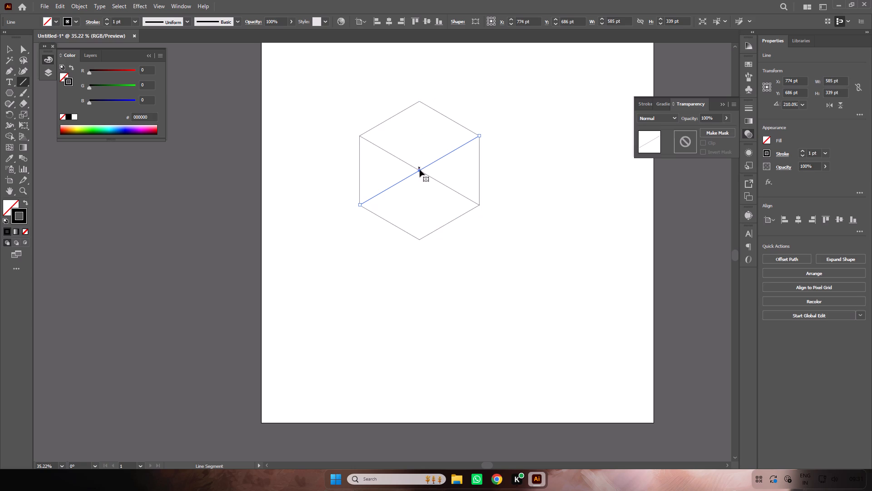
drag(419, 240, 419, 212)
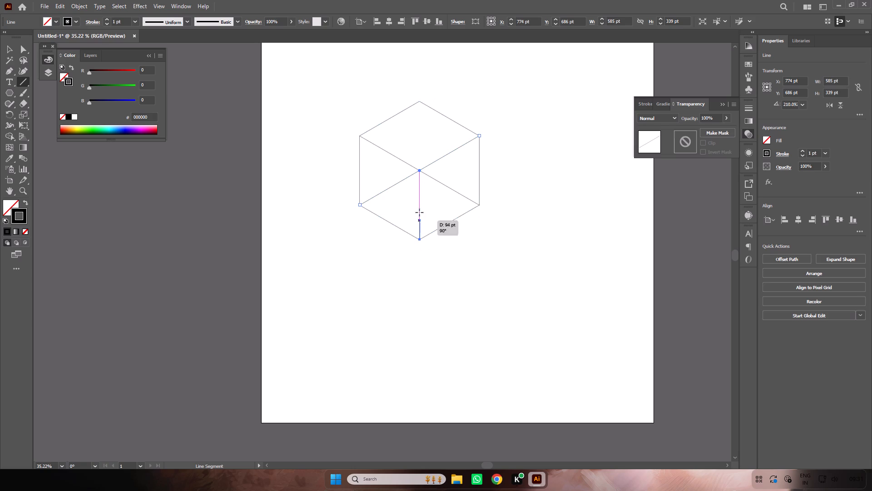
drag(419, 212, 419, 171)
Select the diagonal between the hexagon's lower-left and upper-right corners with the Direct Selection tool.
click(26, 50)
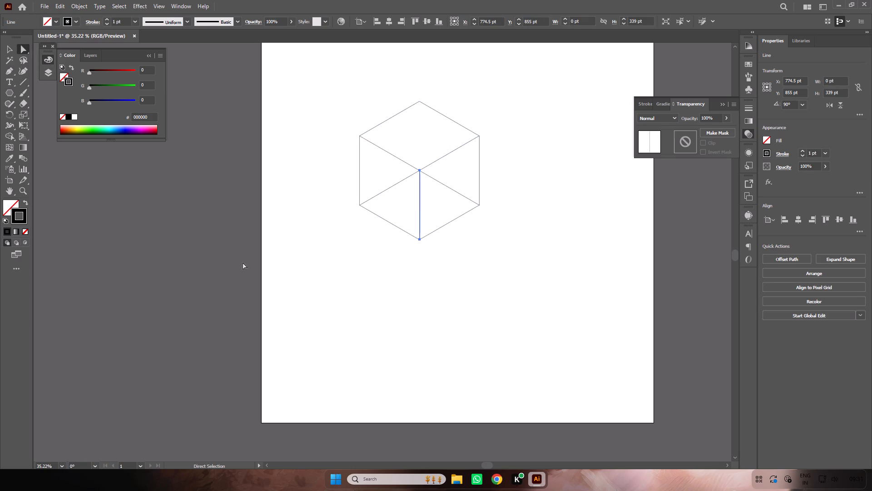
click(243, 262)
click(392, 185)
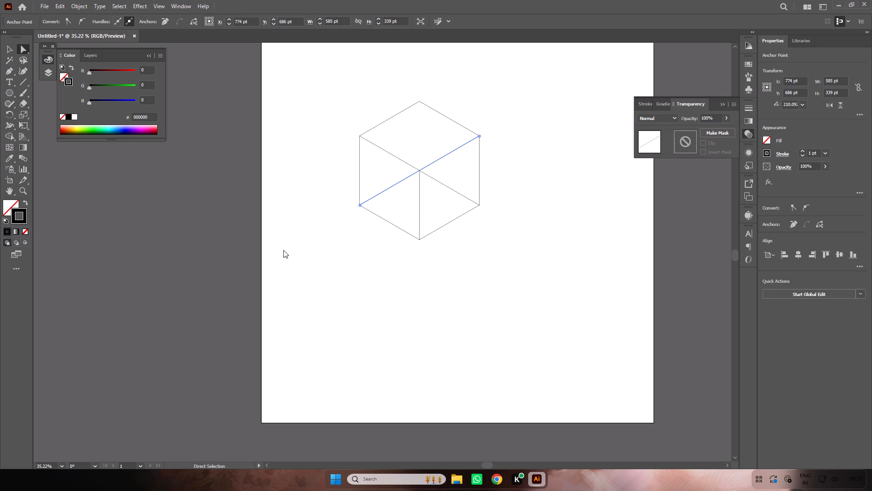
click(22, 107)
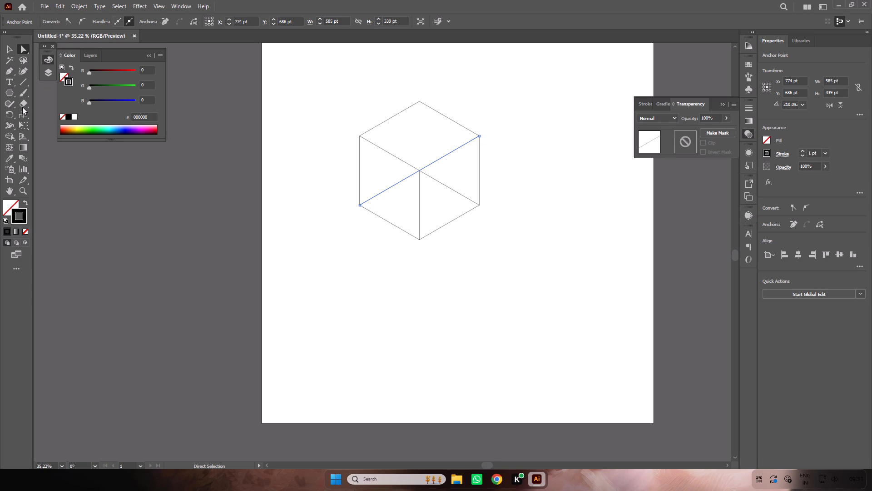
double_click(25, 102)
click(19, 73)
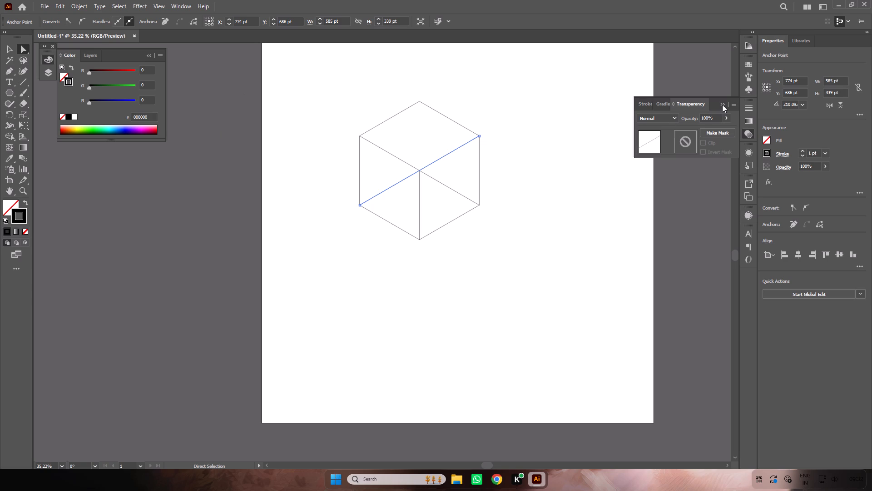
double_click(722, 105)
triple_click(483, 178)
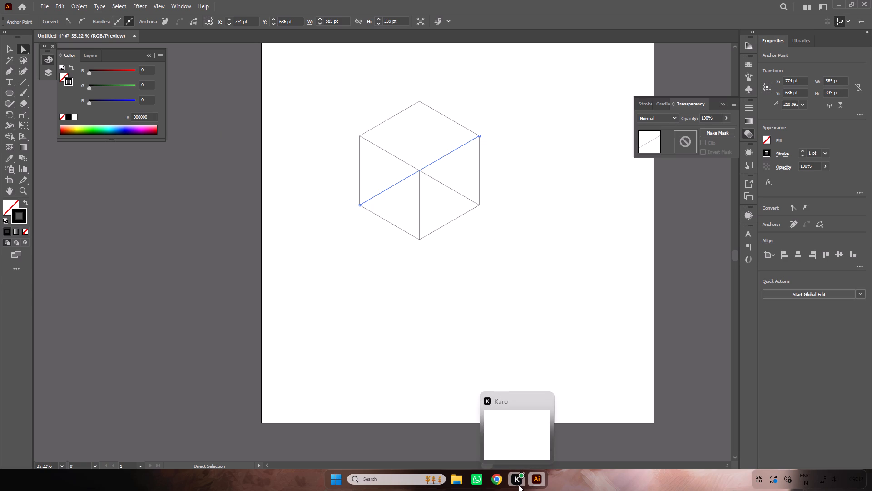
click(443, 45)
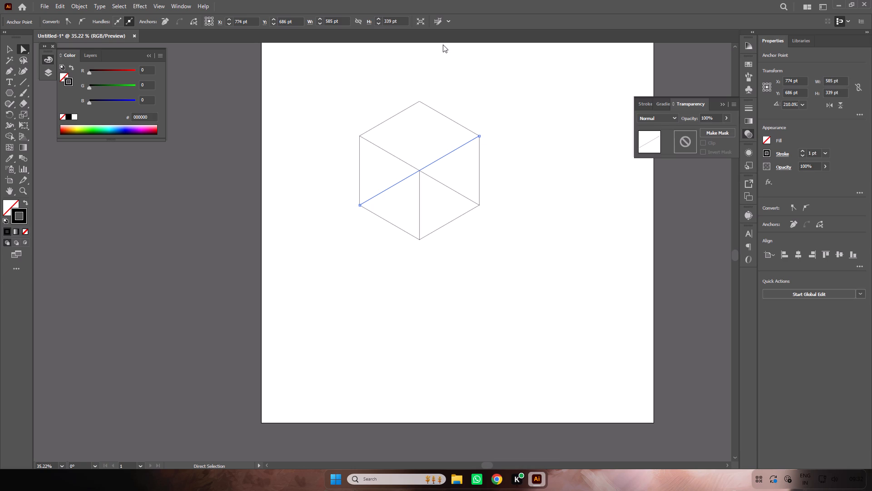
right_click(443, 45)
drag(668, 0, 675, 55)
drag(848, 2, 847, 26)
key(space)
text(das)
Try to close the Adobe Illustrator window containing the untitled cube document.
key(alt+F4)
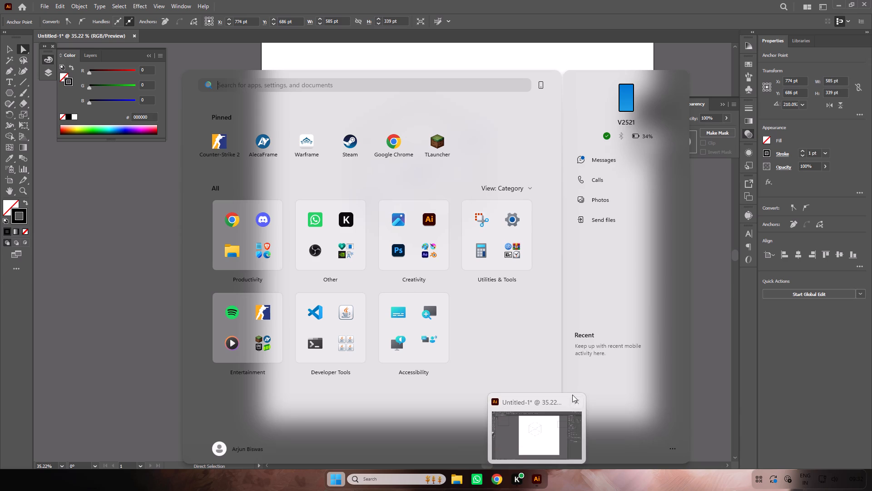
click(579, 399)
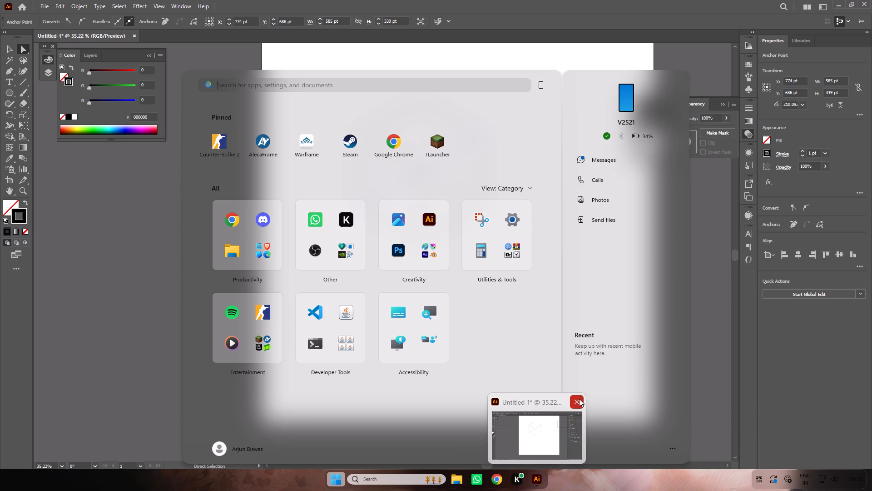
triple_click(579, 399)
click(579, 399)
Search Windows for "tas" and open Task Manager.
key(t)
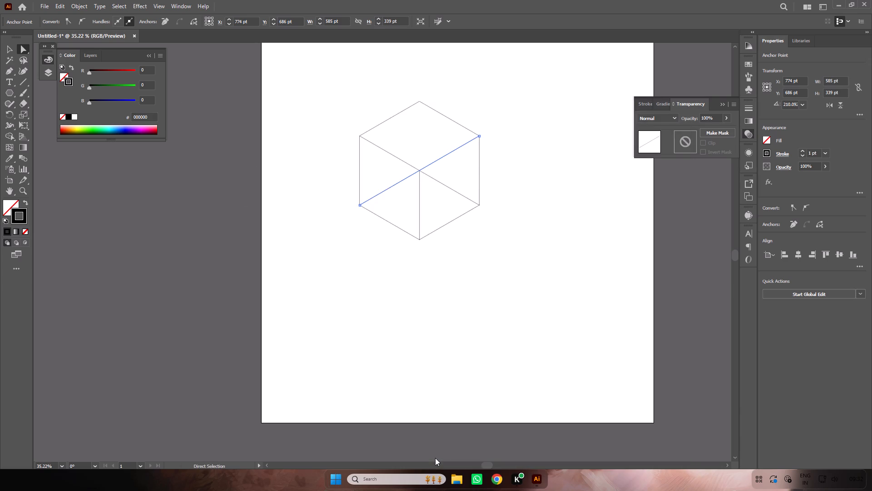
text(tas)
key(Return)
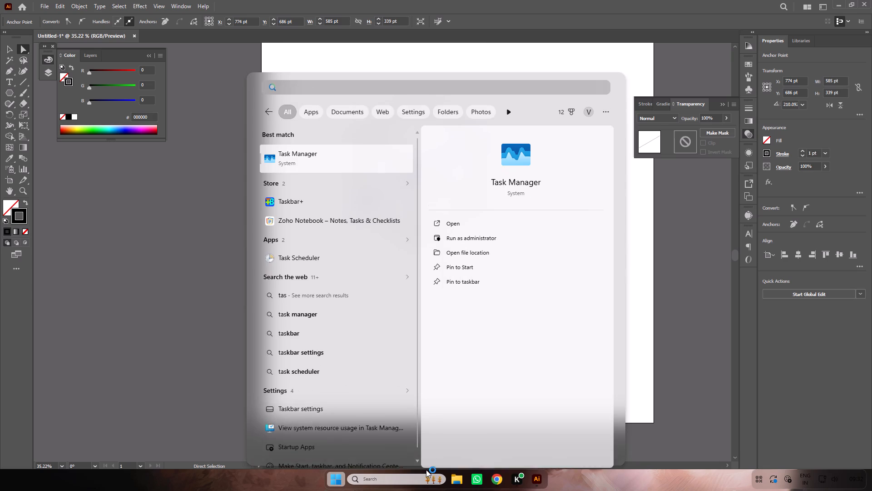
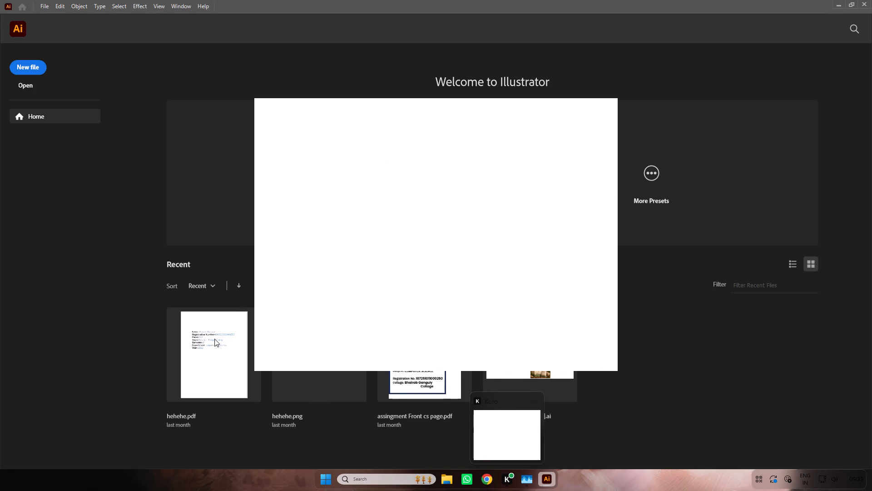
Continue into the recovered untitled document from the Illustrator start screen.
click(93, 301)
click(449, 265)
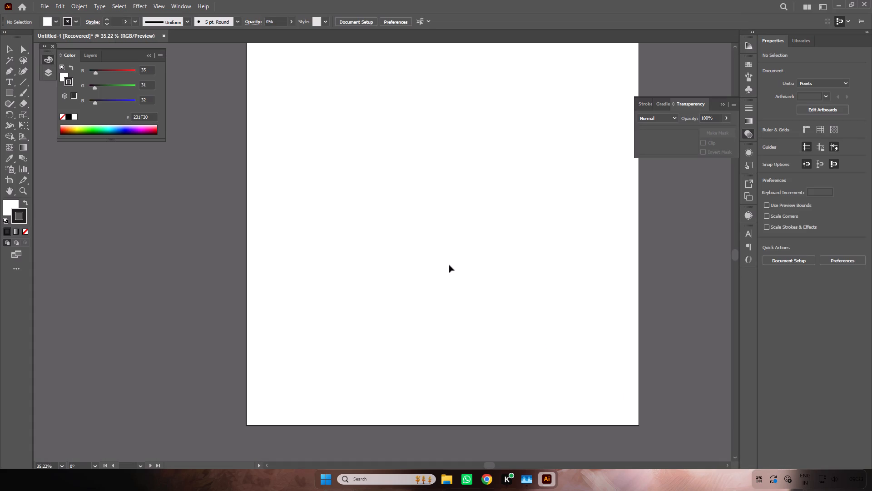
Draw a hexagon about 618 pt wide and 535 pt high on the empty artboard with the Polygon tool.
drag(356, 278, 465, 172)
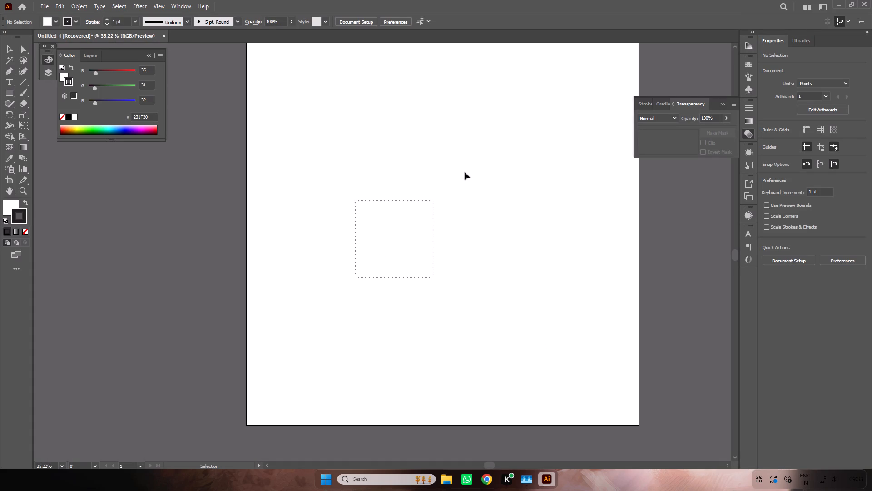
drag(465, 172, 556, 71)
drag(12, 90, 37, 119)
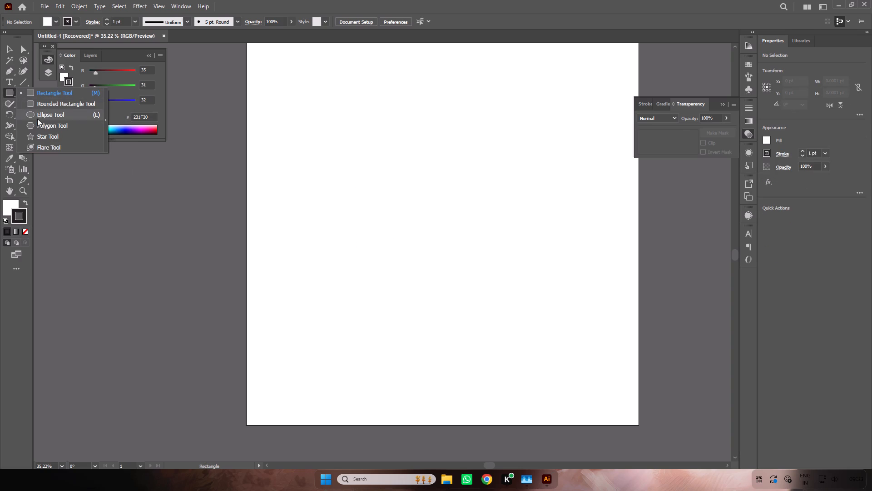
drag(37, 119, 41, 122)
drag(414, 171, 451, 222)
key(ctrl+equal)
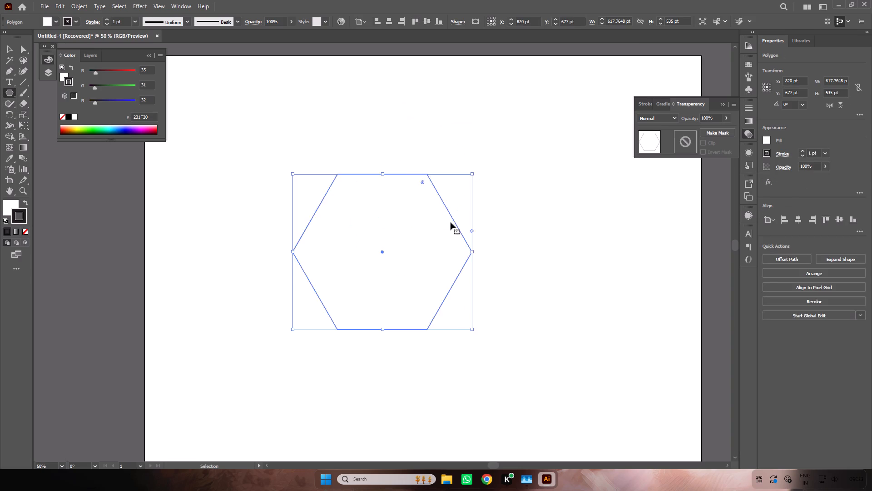
key(ctrl+equal)
Rotate the hexagon to about 325° so that it stands roughly on a corner.
key(v)
drag(505, 147, 525, 226)
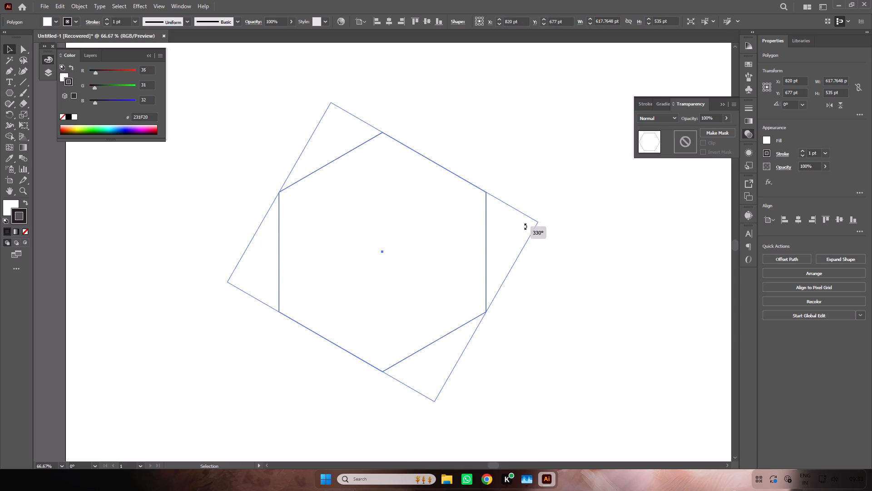
drag(525, 226, 530, 224)
drag(530, 224, 522, 236)
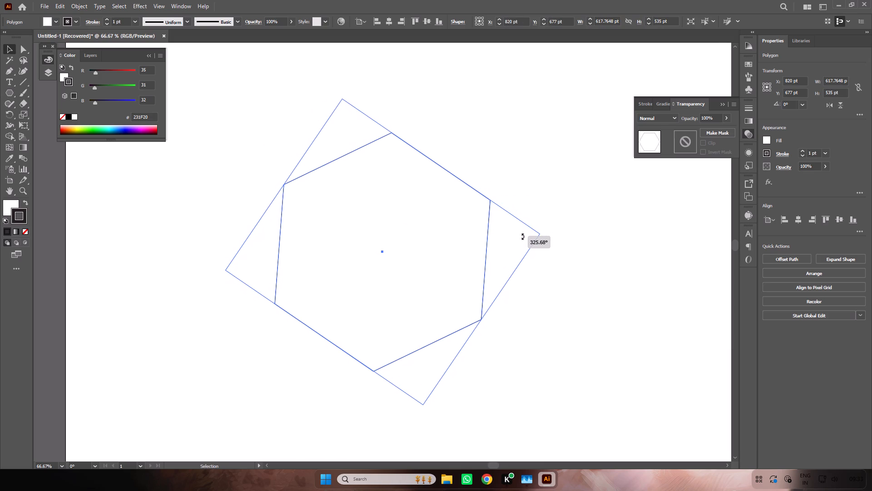
drag(522, 236, 521, 238)
Draw a vertical line from the hexagon's top corner down to slightly below its bottom corner with the Line Segment tool.
double_click(23, 80)
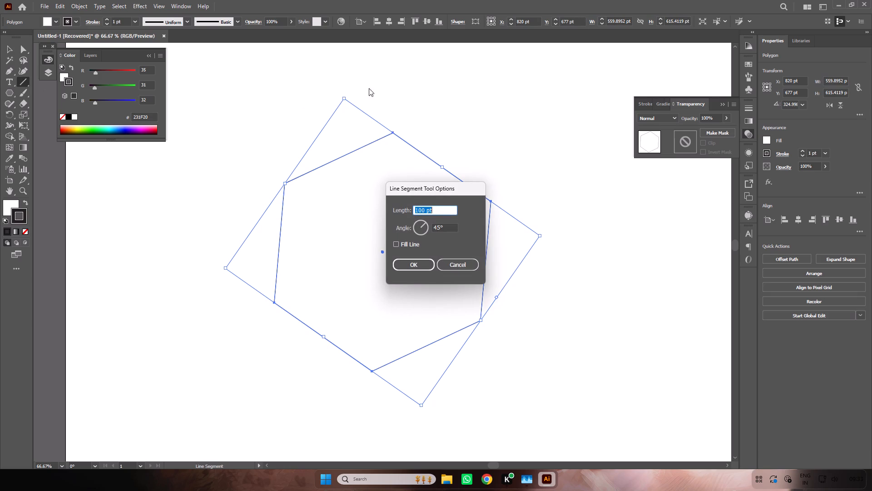
click(455, 263)
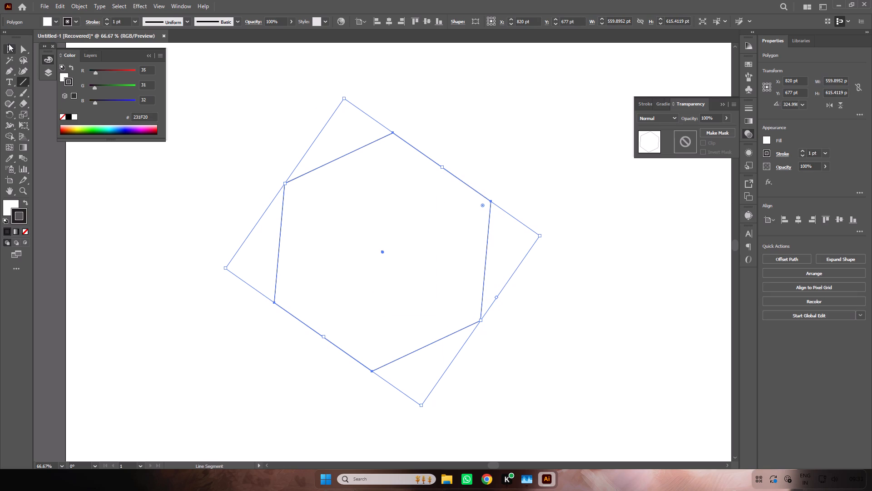
click(9, 44)
click(22, 79)
ctrl+click(417, 121)
drag(392, 133, 373, 393)
Straighten the hexagon to a 330° rotation and shift it sideways so its top and bottom corners lie on the vertical line.
key(v)
click(481, 313)
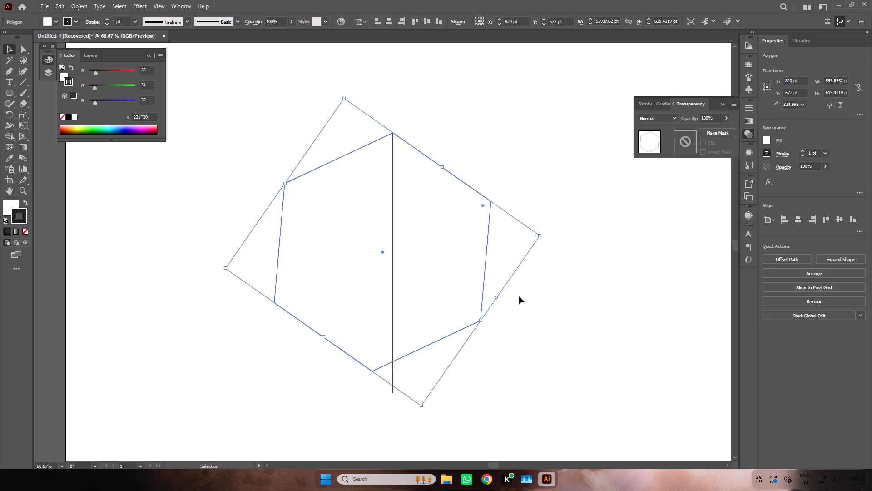
drag(544, 233, 552, 221)
drag(381, 251, 389, 251)
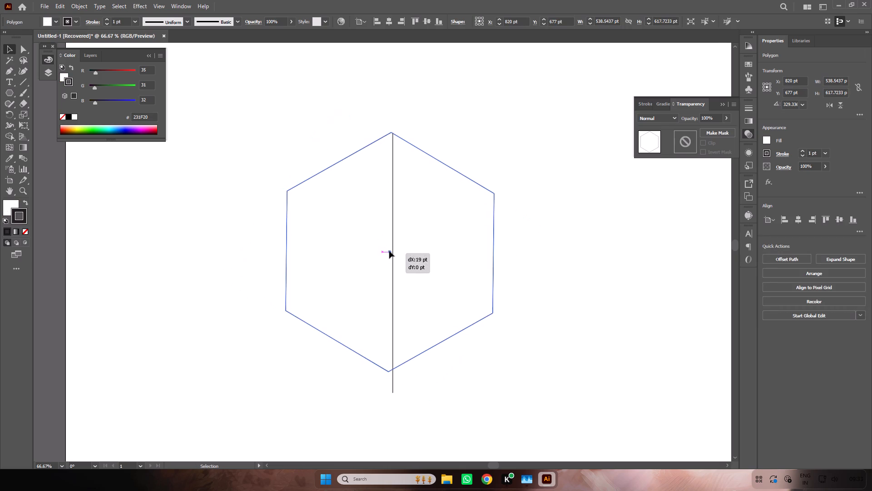
drag(389, 251, 388, 251)
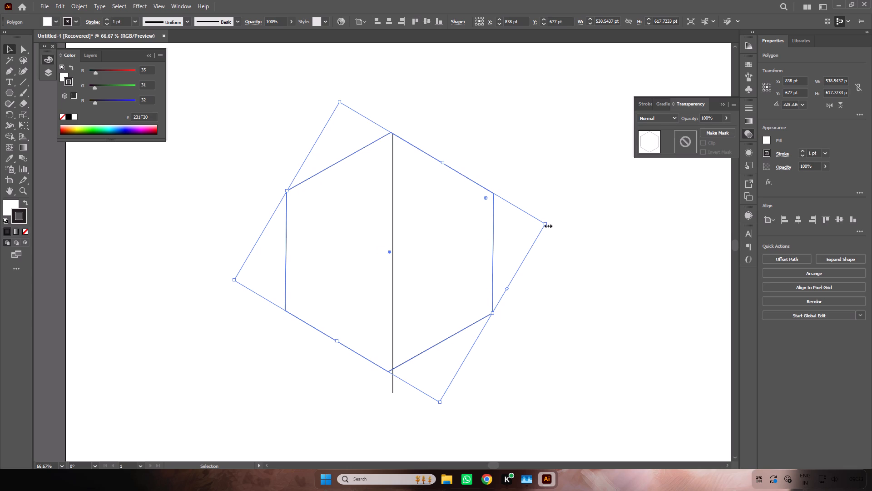
drag(549, 224, 558, 221)
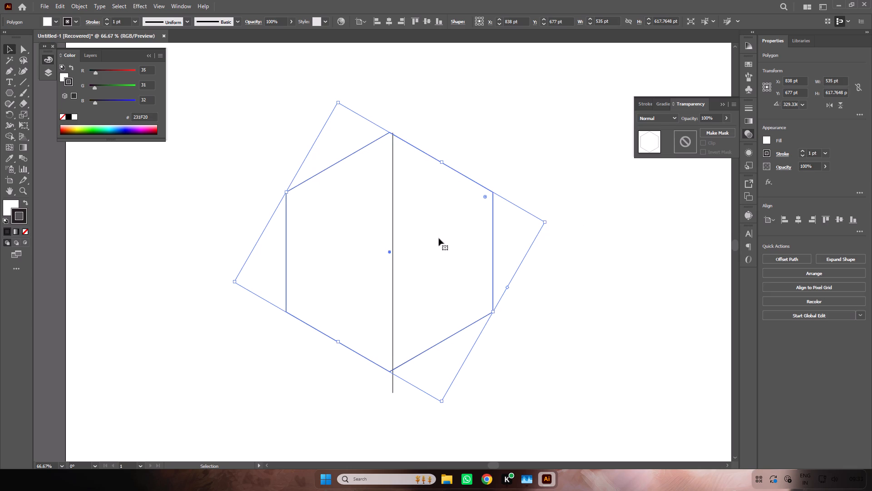
click(390, 251)
ctrl+click(515, 164)
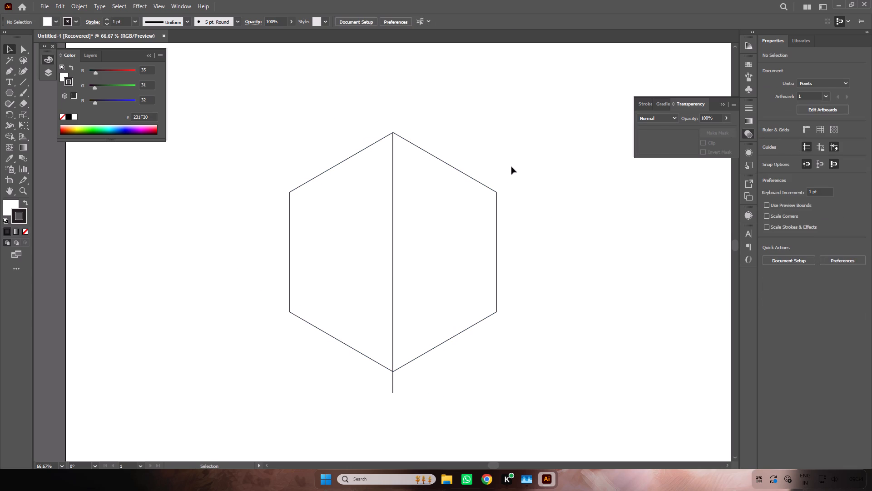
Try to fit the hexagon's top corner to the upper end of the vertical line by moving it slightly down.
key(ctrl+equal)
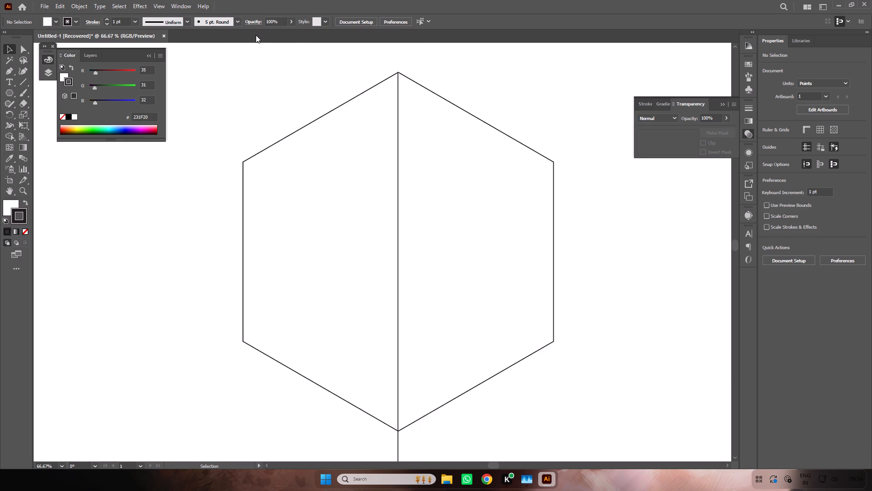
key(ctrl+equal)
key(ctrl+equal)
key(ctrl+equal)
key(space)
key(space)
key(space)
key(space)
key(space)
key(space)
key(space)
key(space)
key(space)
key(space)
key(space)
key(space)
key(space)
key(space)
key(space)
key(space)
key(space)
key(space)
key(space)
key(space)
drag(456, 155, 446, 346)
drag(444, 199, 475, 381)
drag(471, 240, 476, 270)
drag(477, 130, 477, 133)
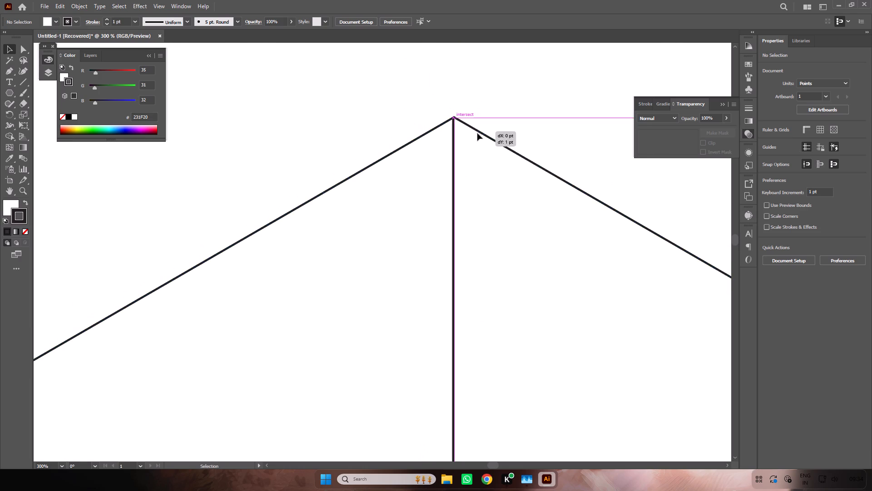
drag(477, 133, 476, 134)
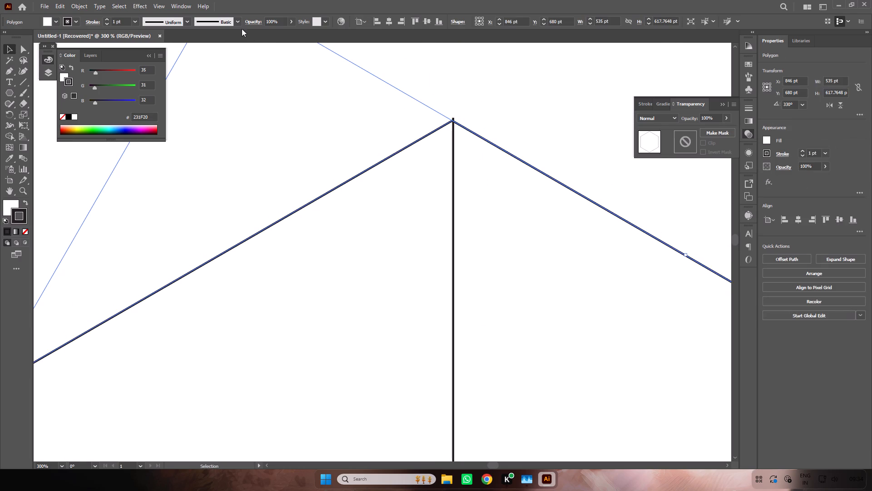
Display the artwork in Outline view and deselect the hexagon.
click(162, 4)
double_click(182, 13)
ctrl+click(334, 87)
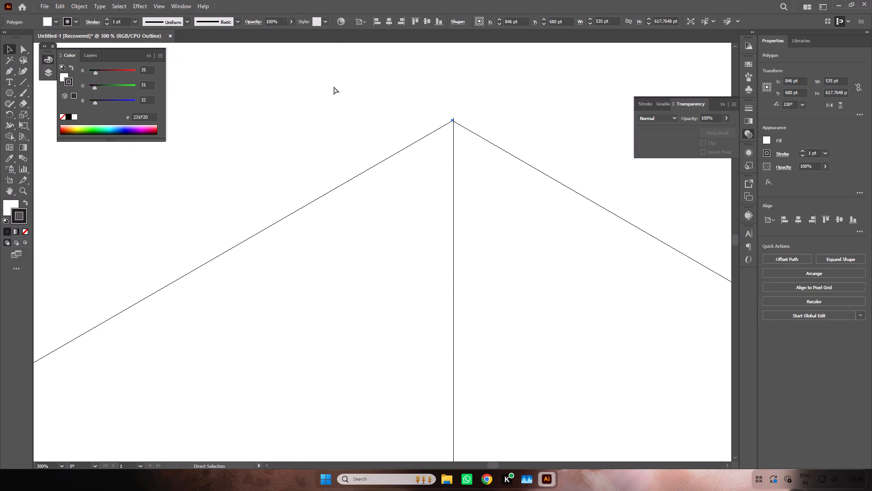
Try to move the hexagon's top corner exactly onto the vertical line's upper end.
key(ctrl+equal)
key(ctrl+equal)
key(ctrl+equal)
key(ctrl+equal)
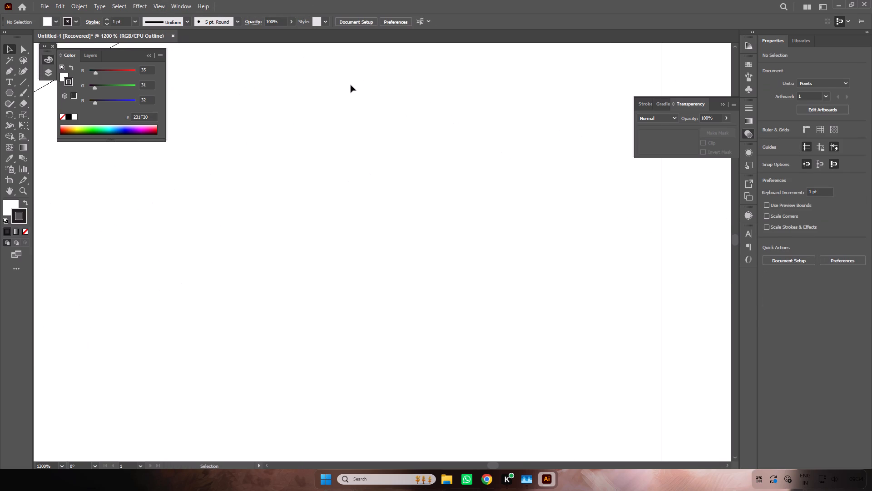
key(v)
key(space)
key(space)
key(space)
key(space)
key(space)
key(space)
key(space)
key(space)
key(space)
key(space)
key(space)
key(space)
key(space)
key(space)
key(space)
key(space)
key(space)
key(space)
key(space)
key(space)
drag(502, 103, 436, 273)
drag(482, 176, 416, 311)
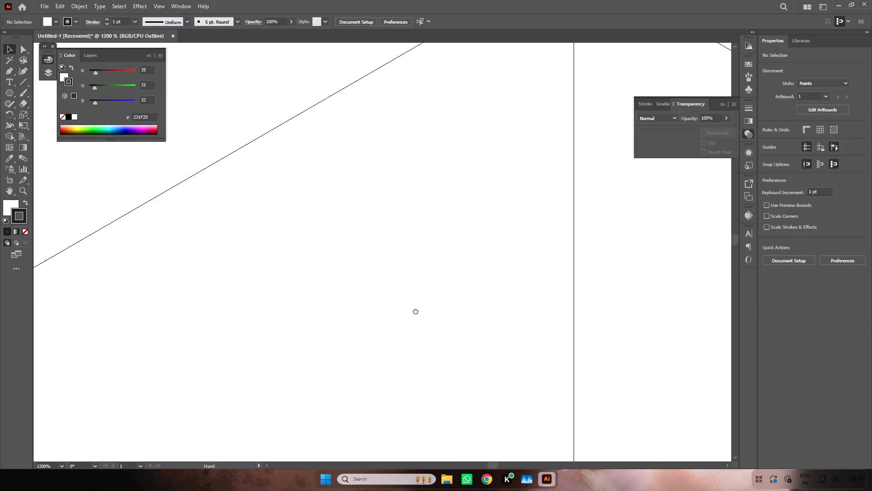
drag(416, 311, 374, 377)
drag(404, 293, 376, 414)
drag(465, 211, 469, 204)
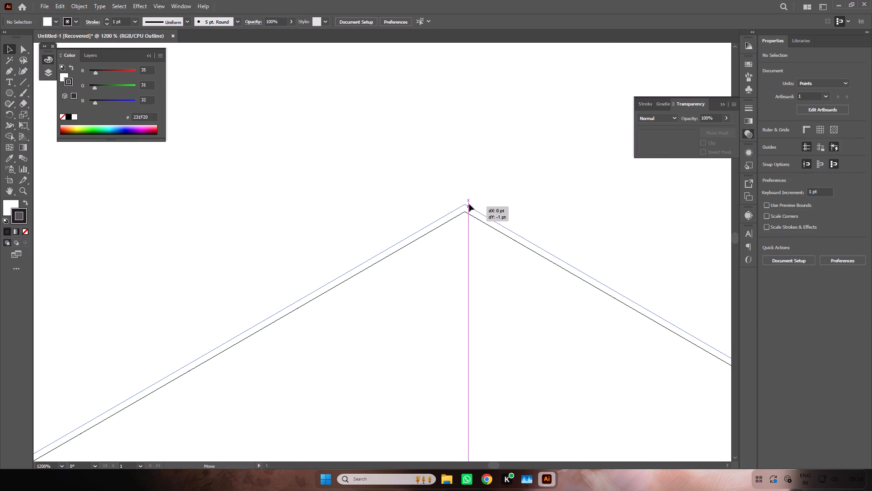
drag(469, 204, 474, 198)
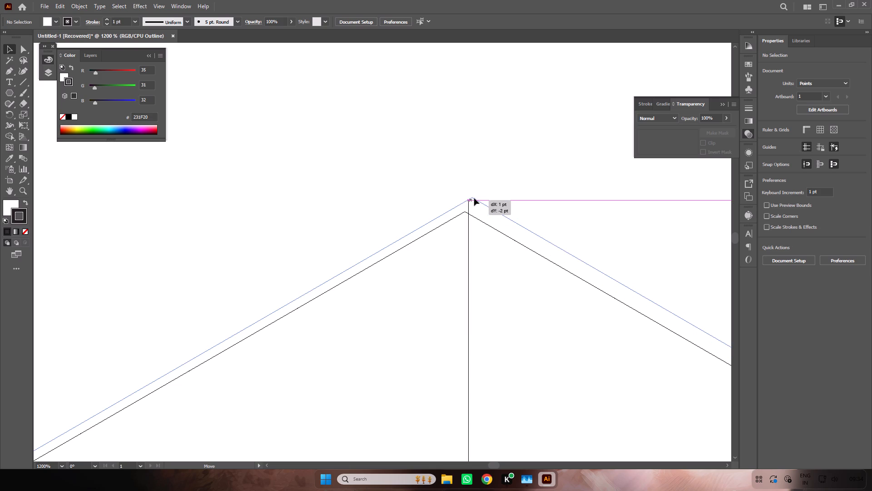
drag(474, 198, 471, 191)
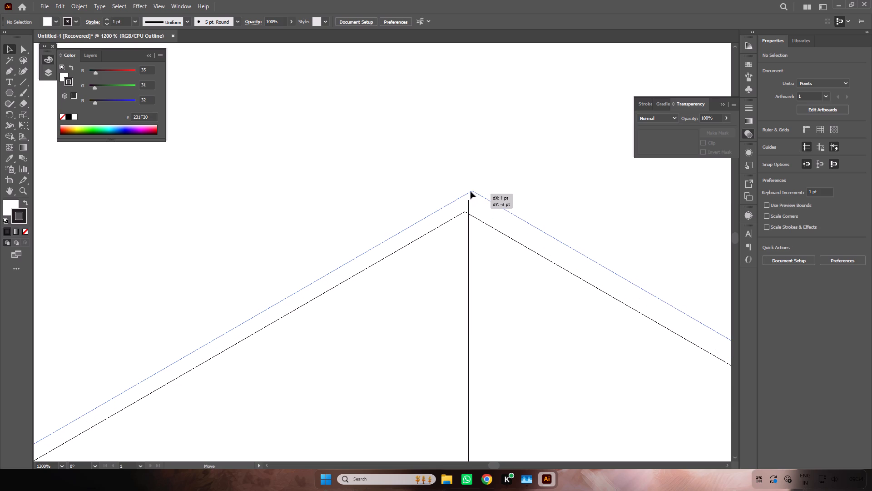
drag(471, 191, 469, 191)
Turn off Snap to Pixel.
click(163, 3)
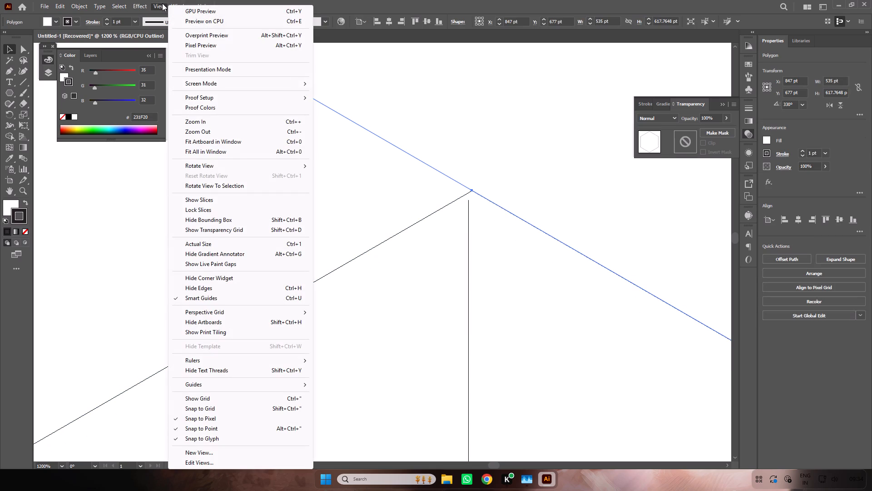
click(199, 419)
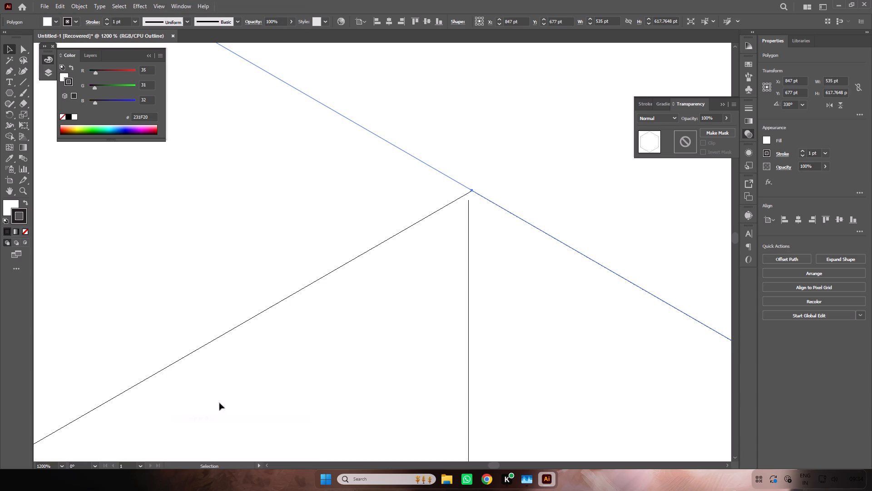
Move the hexagon so its top corner snaps to the upper end of the vertical line, and deselect it.
drag(476, 193, 471, 202)
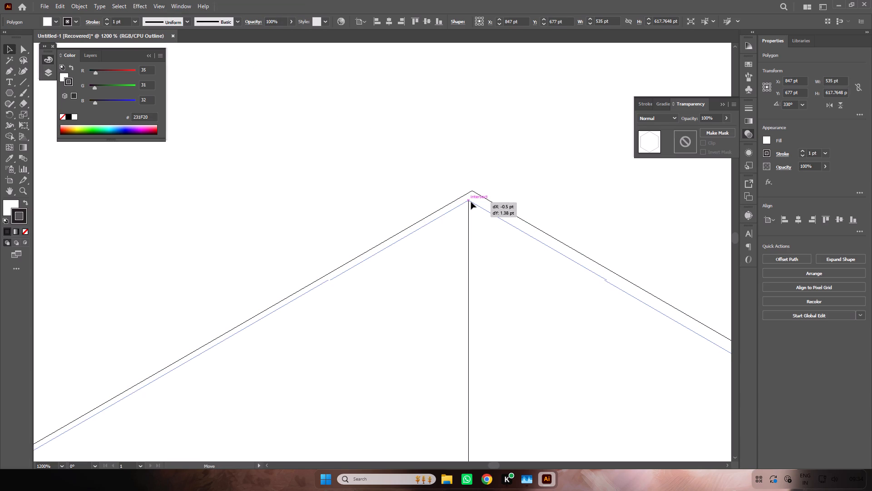
drag(471, 202, 471, 202)
click(471, 202)
ctrl+click(499, 166)
Examine the vertical line along its length down to the hexagon's bottom corner to check their alignment.
key(space)
key(space)
key(space)
key(space)
key(space)
key(space)
key(space)
key(space)
key(space)
key(space)
key(space)
key(space)
key(space)
key(space)
key(space)
key(space)
key(space)
key(space)
key(space)
key(space)
drag(513, 361, 502, 42)
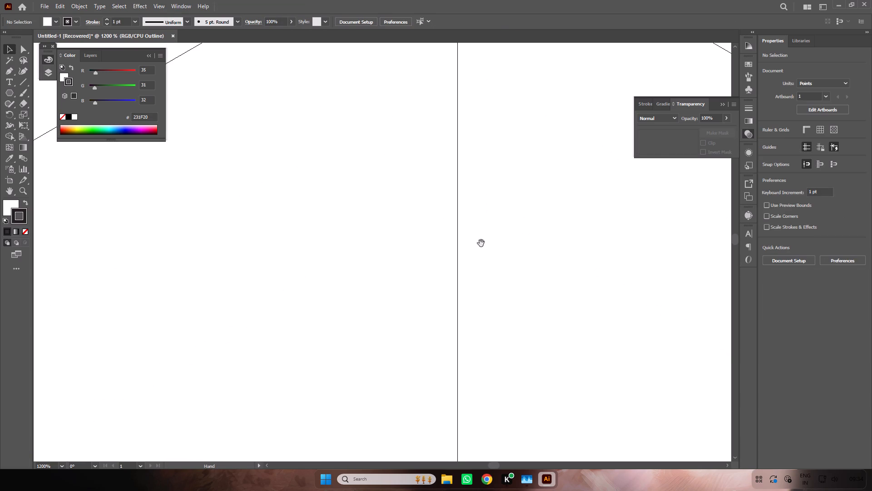
drag(465, 316, 513, 140)
drag(495, 357, 514, 184)
drag(493, 373, 466, 199)
drag(467, 396, 461, 286)
drag(456, 434, 455, 303)
drag(446, 410, 451, 303)
drag(451, 301, 450, 306)
drag(451, 395, 436, 274)
drag(435, 269, 433, 264)
drag(439, 372, 438, 372)
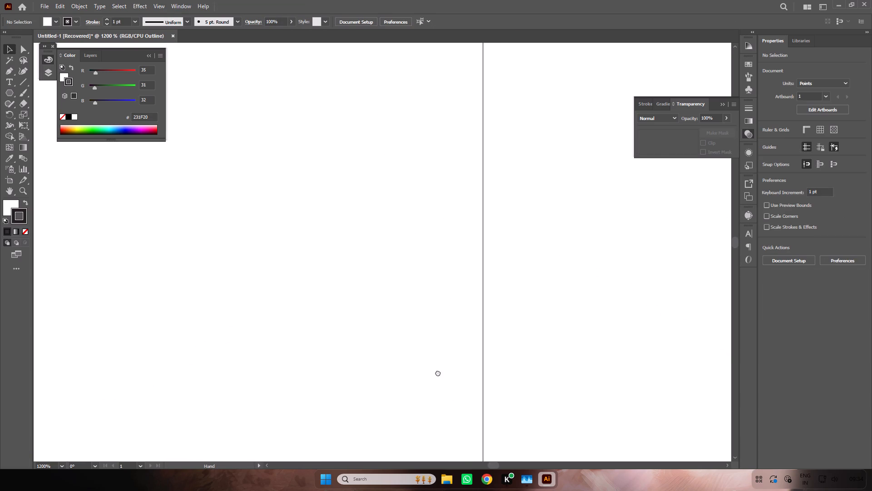
drag(438, 372, 420, 285)
drag(420, 284, 416, 290)
drag(411, 403, 400, 323)
drag(385, 431, 374, 336)
drag(372, 461, 362, 335)
drag(362, 334, 360, 328)
drag(351, 391, 351, 246)
drag(336, 356, 346, 283)
drag(331, 371, 342, 267)
drag(327, 374, 348, 287)
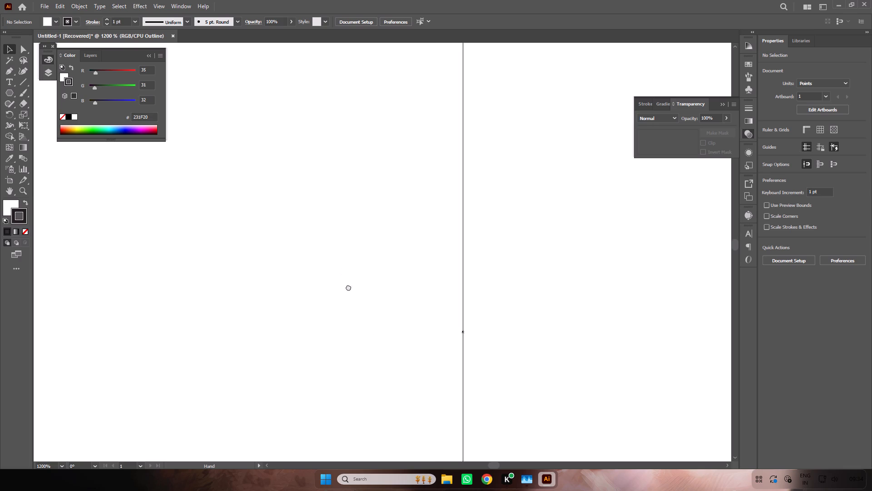
drag(348, 287, 348, 280)
drag(333, 360, 327, 282)
drag(398, 412, 390, 301)
drag(354, 445, 372, 328)
drag(372, 328, 365, 371)
drag(357, 416, 348, 443)
drag(348, 443, 373, 291)
drag(373, 299, 369, 226)
drag(349, 365, 383, 271)
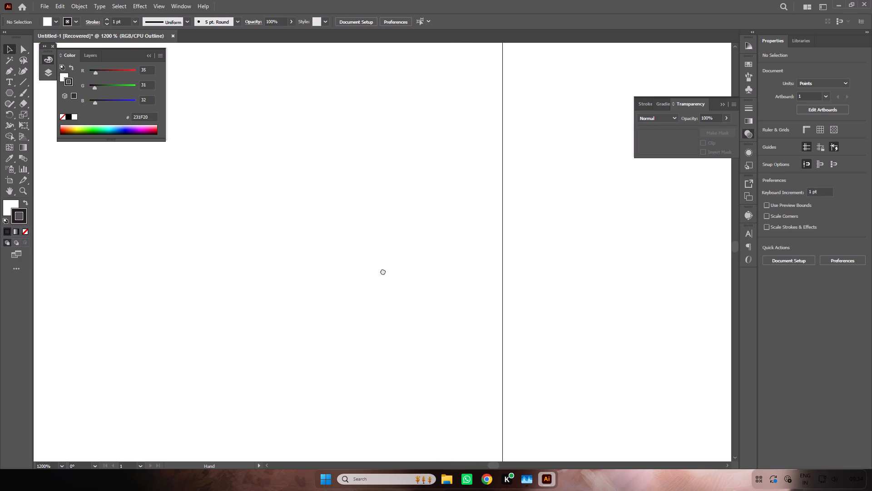
drag(383, 271, 385, 269)
drag(399, 397, 396, 236)
drag(381, 361, 342, 208)
drag(331, 306, 306, 227)
drag(486, 346, 423, 233)
drag(458, 381, 535, 180)
drag(517, 408, 495, 353)
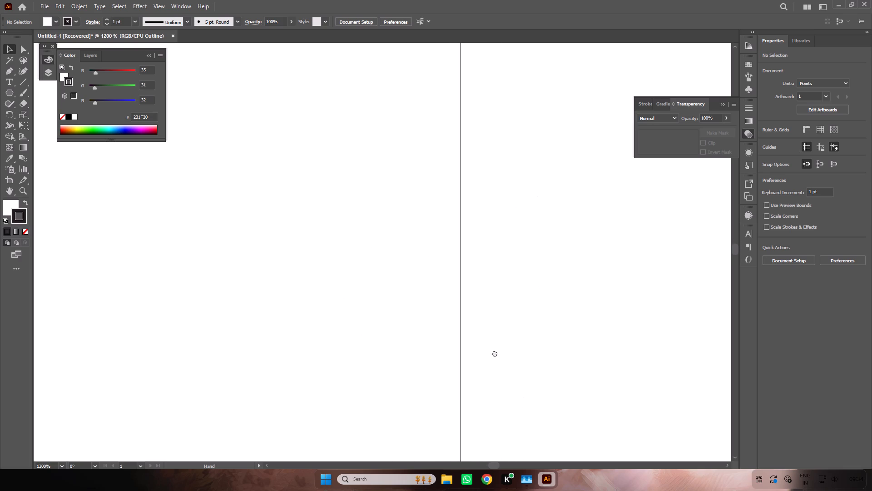
drag(495, 353, 444, 209)
drag(499, 404, 520, 180)
drag(466, 409, 483, 232)
drag(464, 427, 473, 221)
click(473, 221)
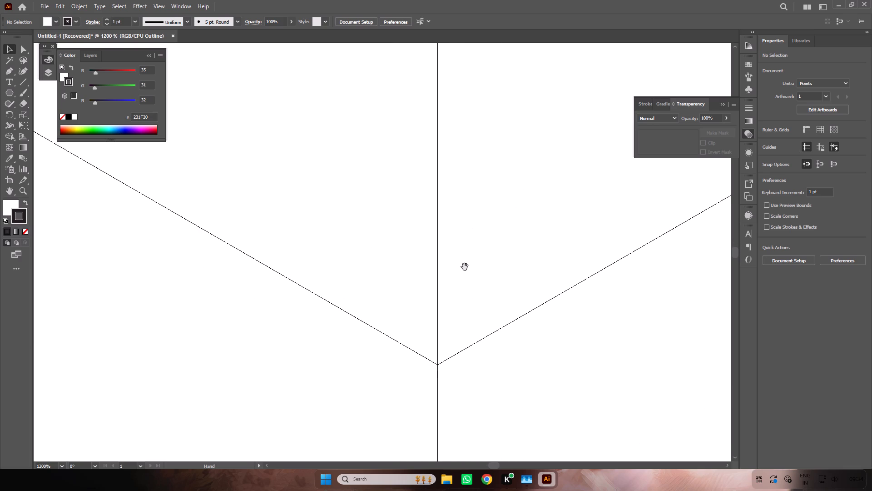
Draw a straight line about 617.76 pt long at 330° from the hexagon's upper-left corner to its lower-right corner.
key(ctrl+minus)
key(ctrl+minus)
key(ctrl+minus)
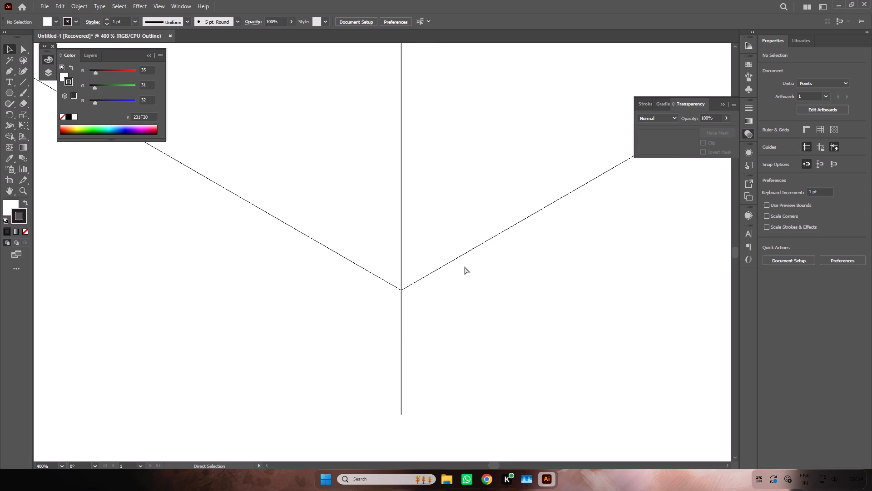
key(ctrl+minus)
key(space)
key(space)
key(space)
key(space)
key(space)
key(space)
key(space)
key(space)
key(space)
key(space)
key(space)
key(space)
drag(428, 185, 434, 388)
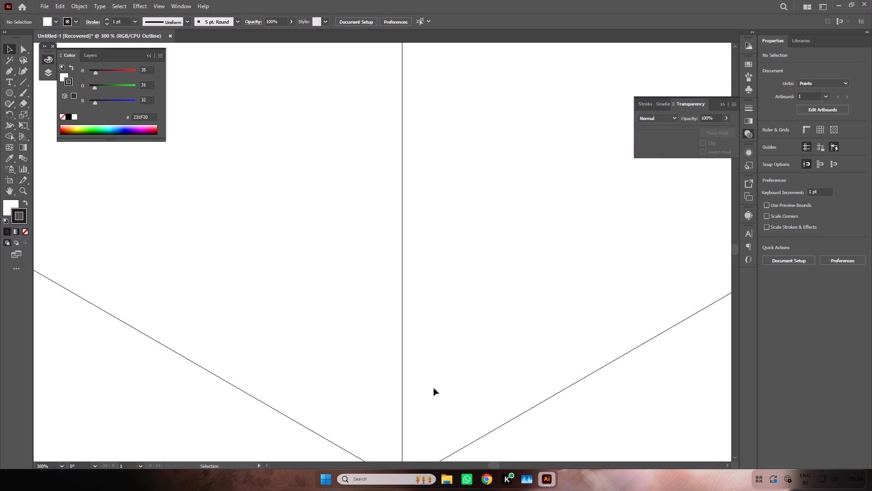
key(ctrl+minus)
key(ctrl+minus)
key(ctrl+minus)
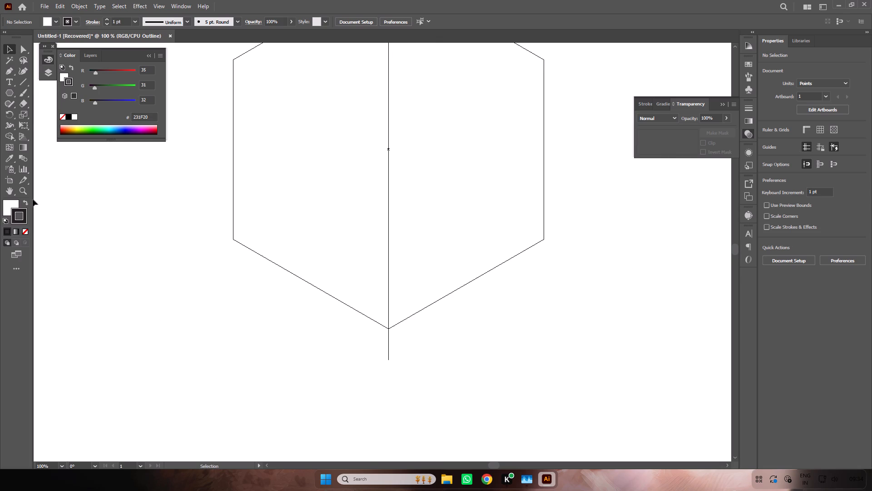
click(24, 79)
key(space)
key(space)
key(space)
key(space)
key(space)
key(space)
drag(314, 97, 310, 158)
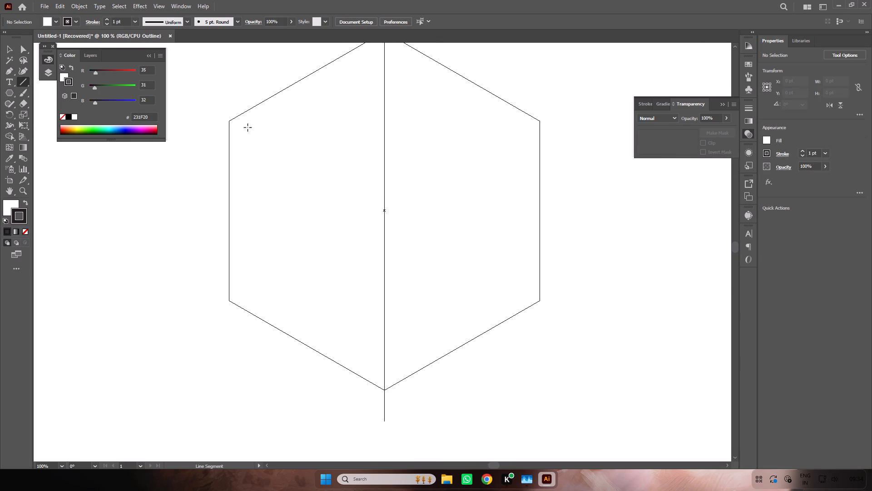
drag(229, 121, 540, 300)
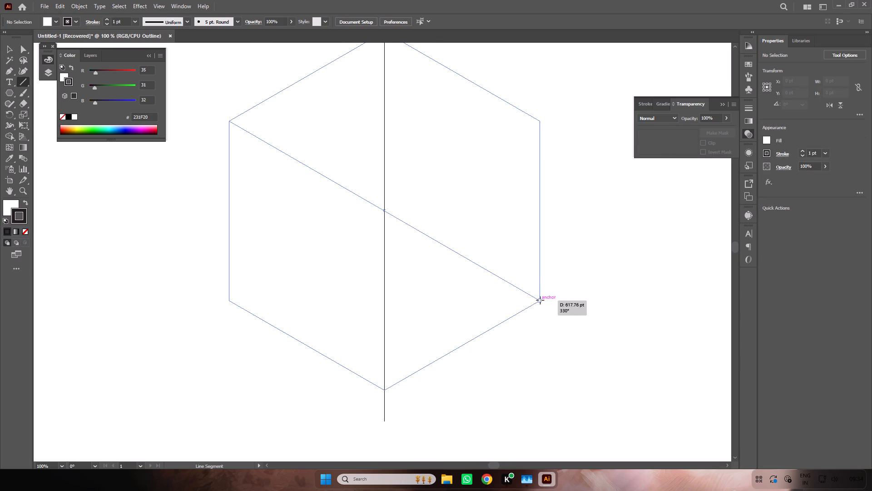
drag(540, 300, 540, 301)
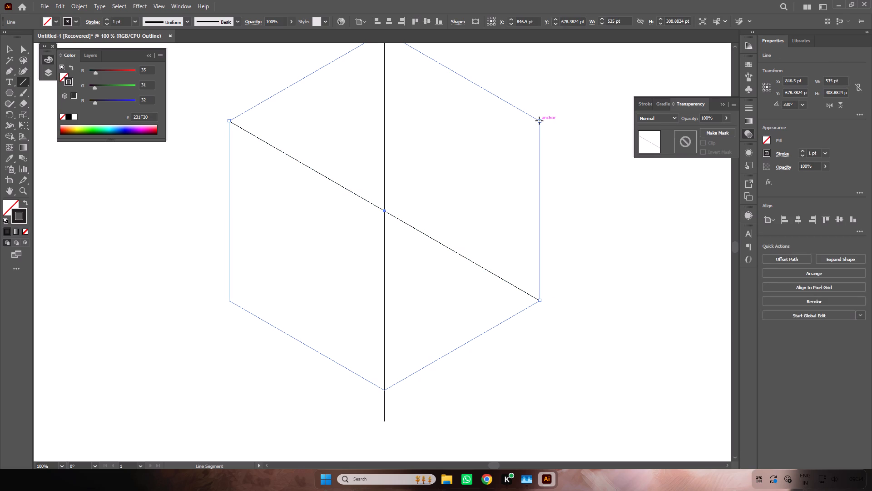
Draw a second diagonal line from the hexagon's upper-right corner to its lower-left corner, and deselect it.
drag(539, 120, 228, 301)
click(228, 301)
click(447, 268)
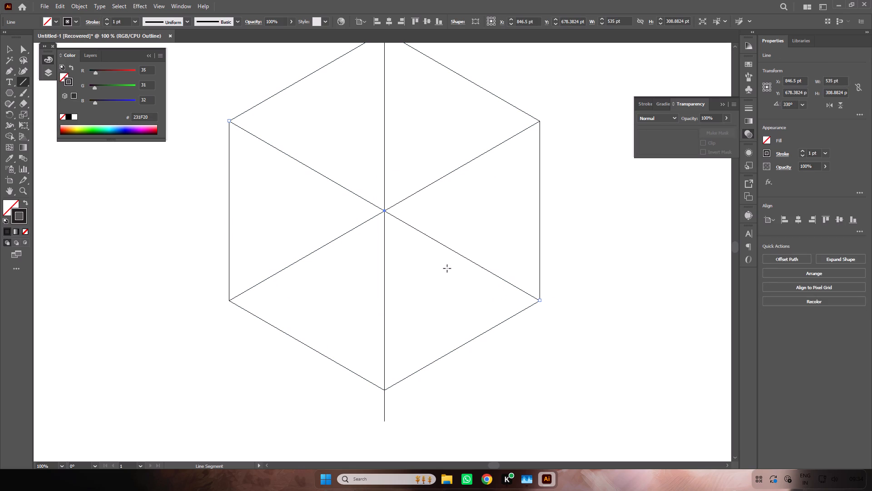
Cut the first diagonal at the hexagon's centre with the Scissors tool and delete its lower-right half.
click(24, 95)
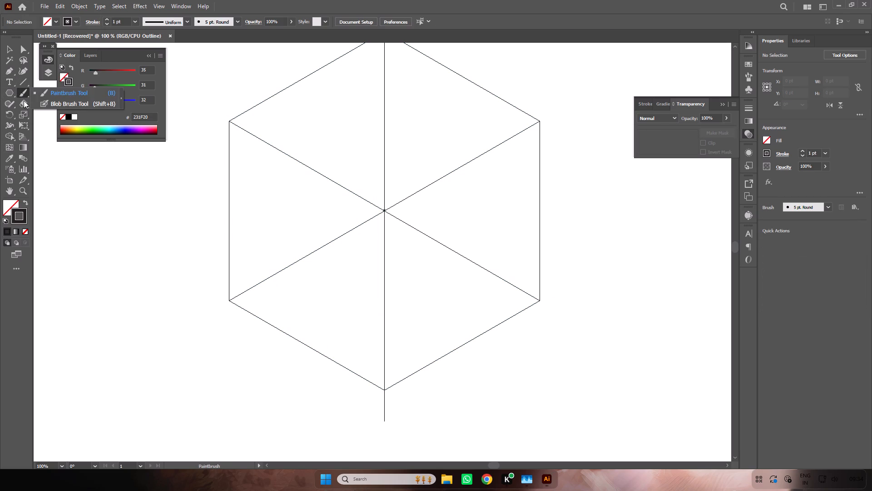
click(25, 102)
click(50, 114)
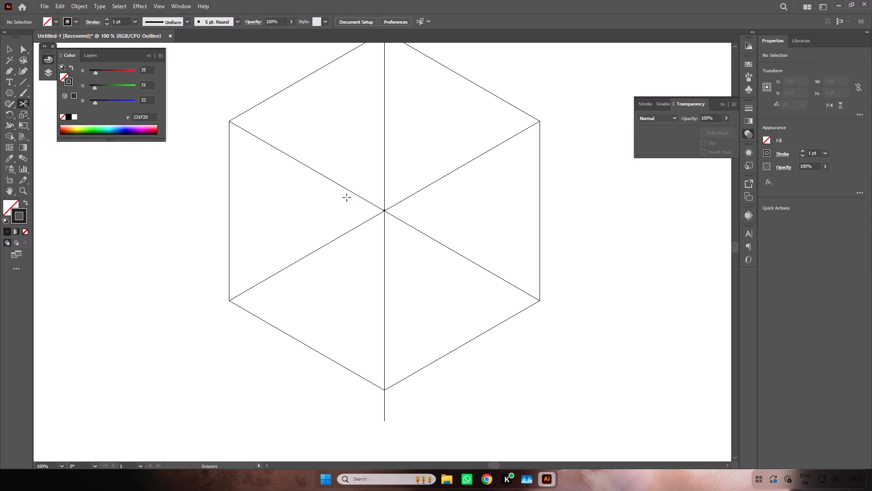
ctrl+double_click(367, 200)
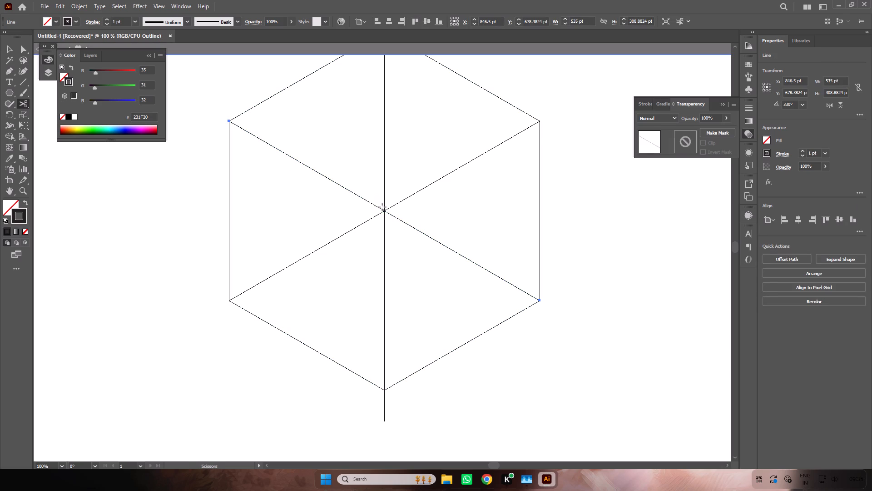
click(384, 210)
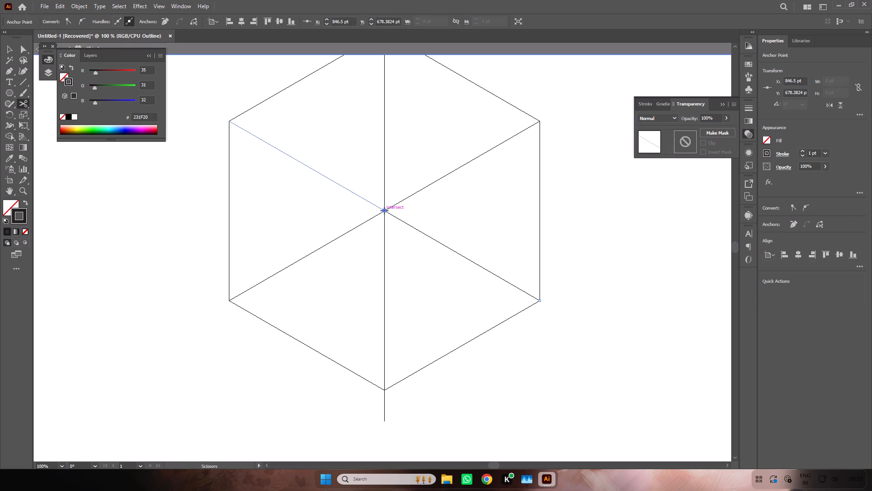
key(v)
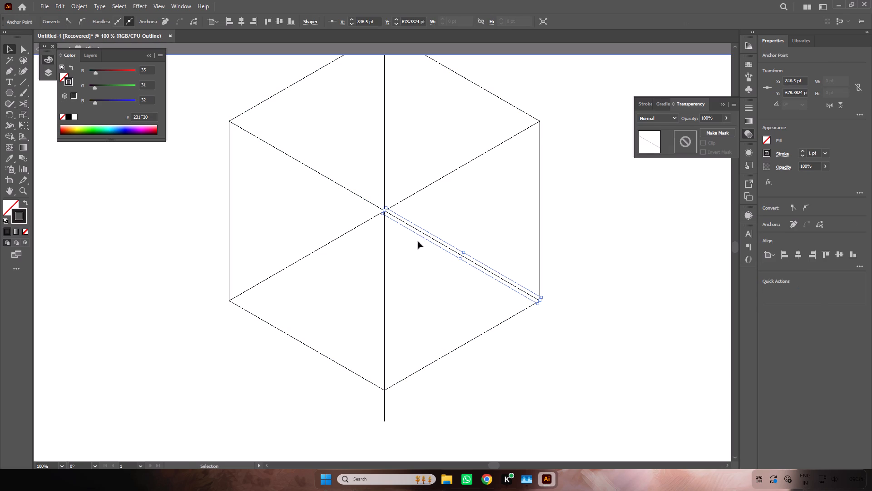
key(Delete)
key(Delete)
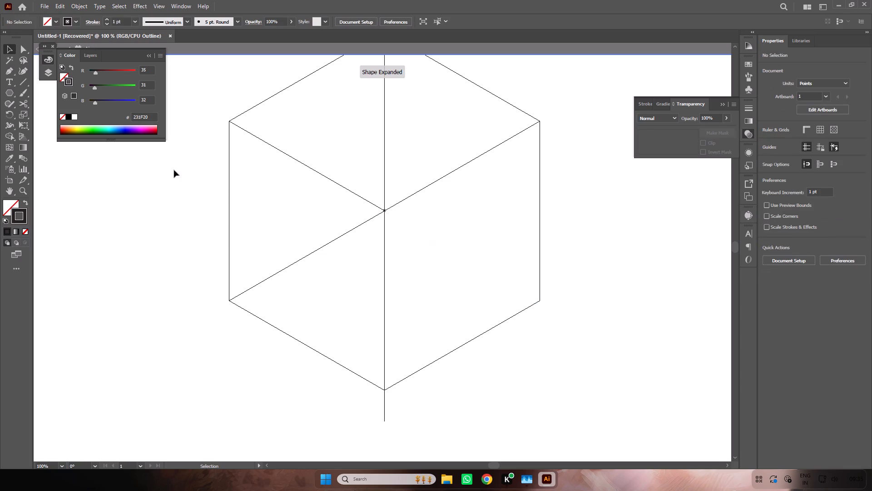
Cut the second diagonal at the hexagon's centre with the Scissors tool and delete its lower-left half.
click(433, 181)
click(433, 184)
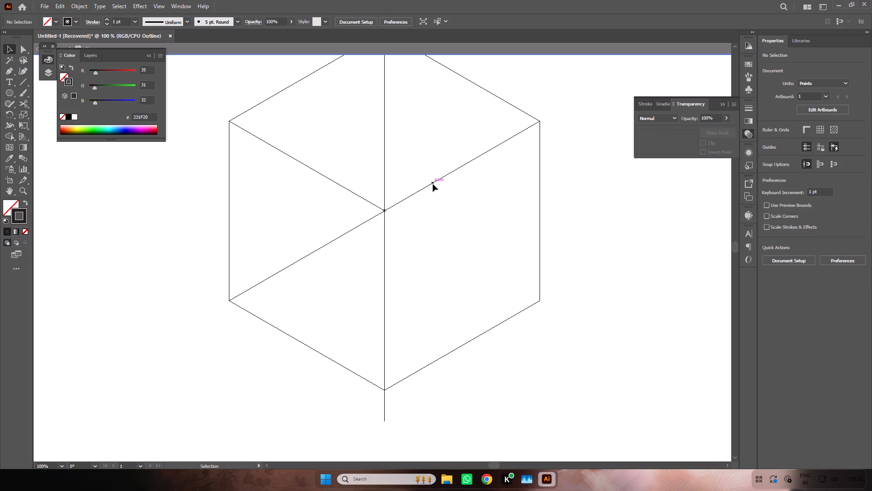
right_click(433, 184)
click(461, 232)
click(421, 190)
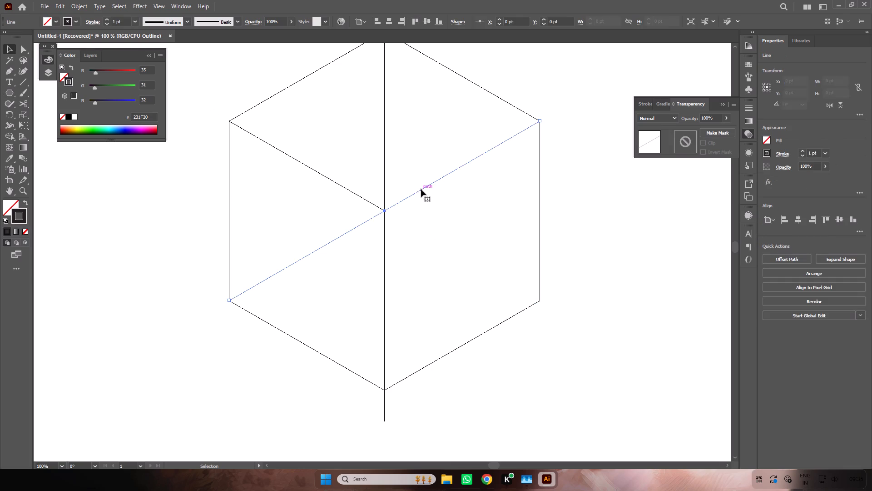
click(24, 102)
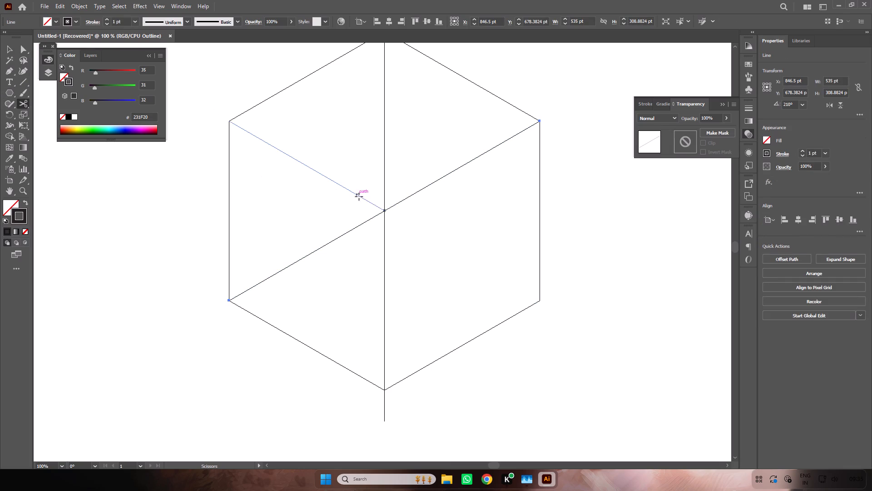
click(385, 210)
key(v)
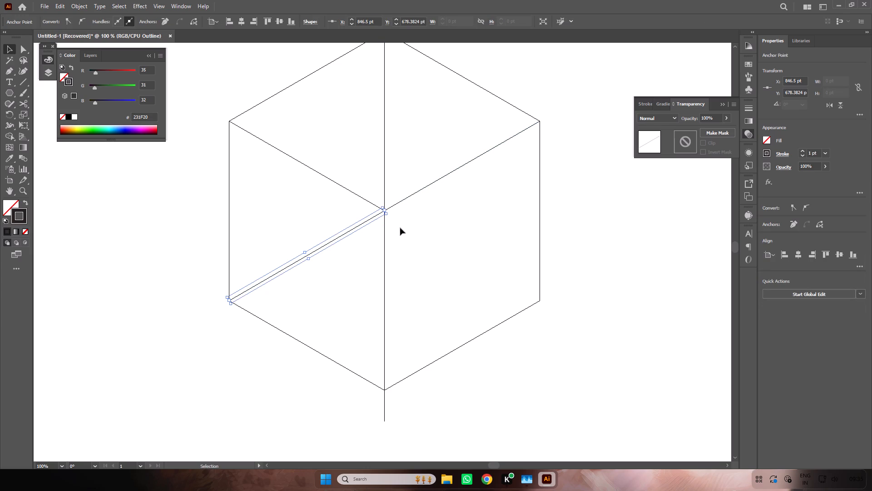
key(Delete)
key(Delete)
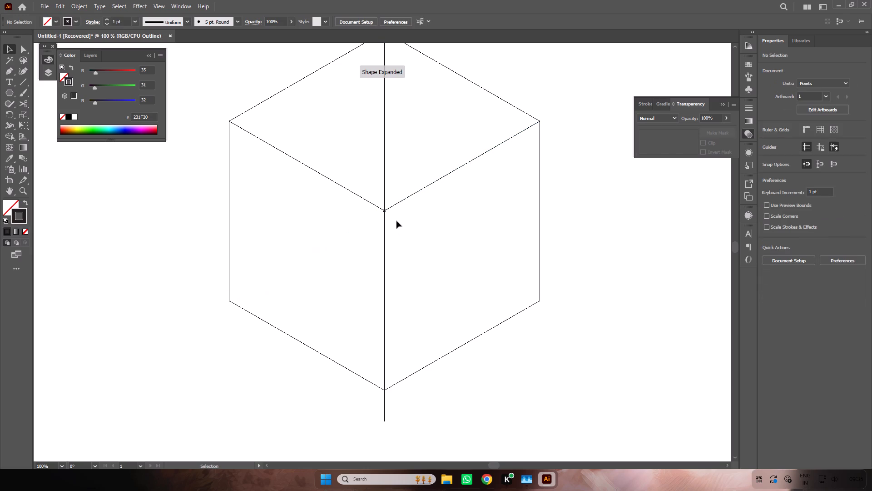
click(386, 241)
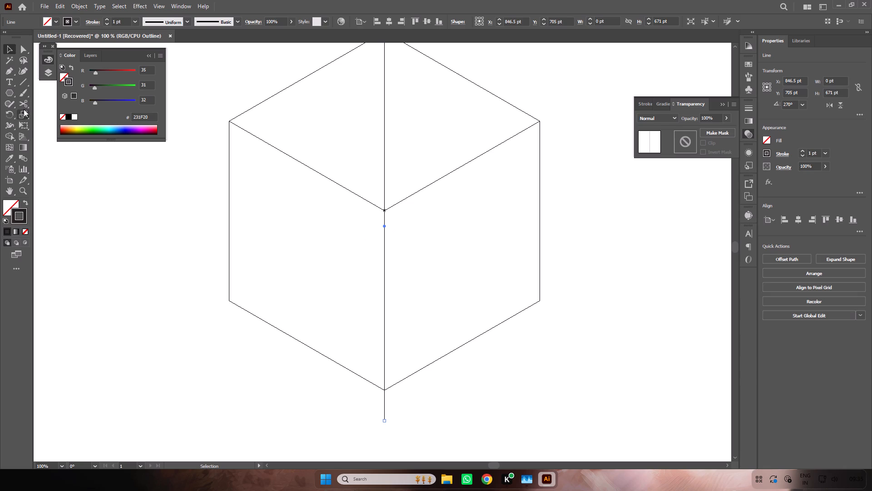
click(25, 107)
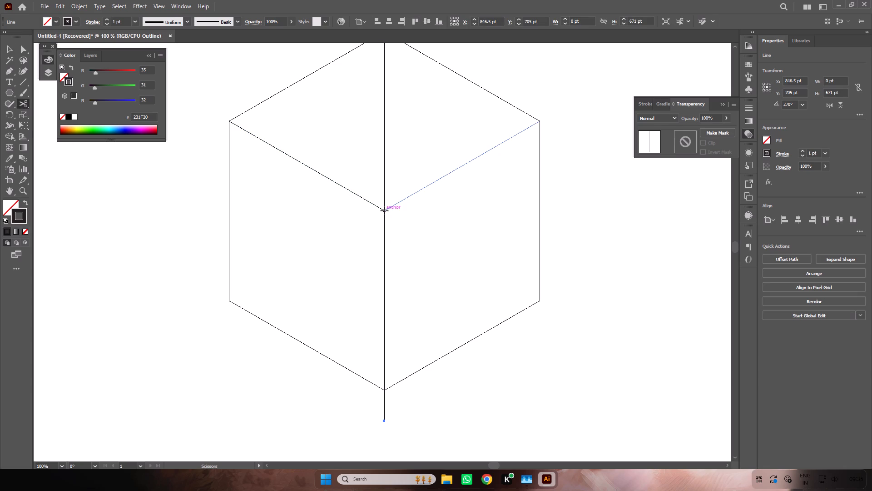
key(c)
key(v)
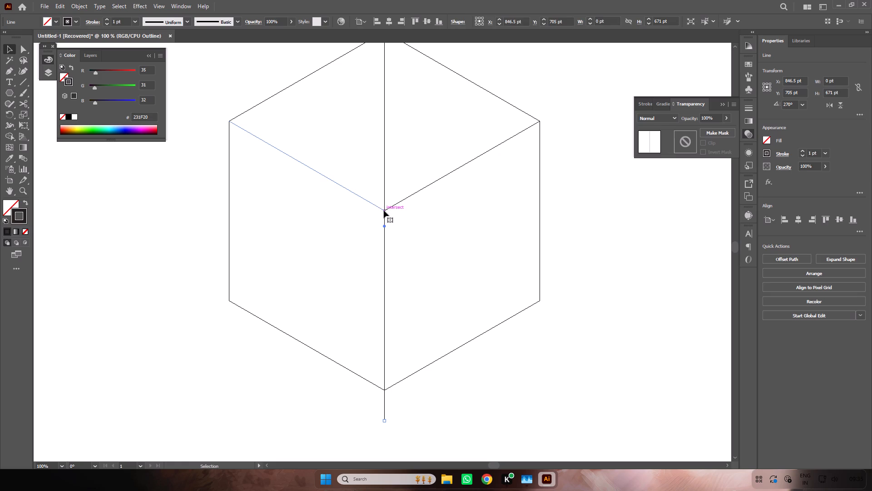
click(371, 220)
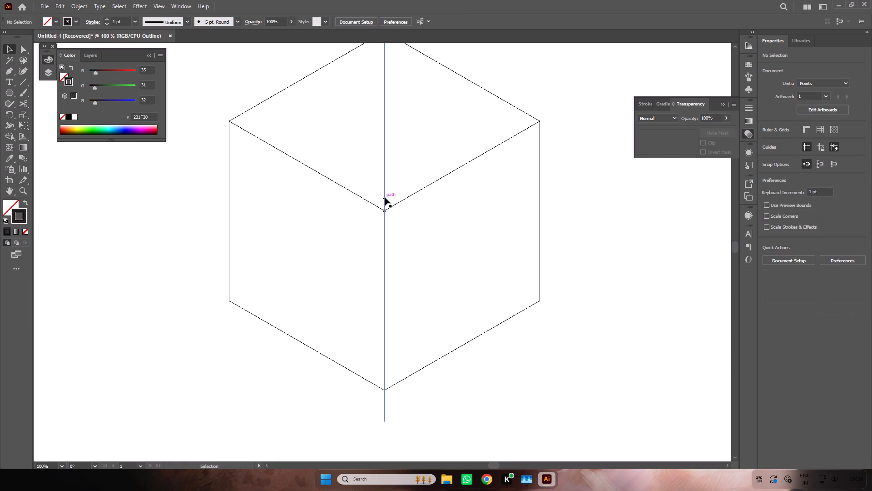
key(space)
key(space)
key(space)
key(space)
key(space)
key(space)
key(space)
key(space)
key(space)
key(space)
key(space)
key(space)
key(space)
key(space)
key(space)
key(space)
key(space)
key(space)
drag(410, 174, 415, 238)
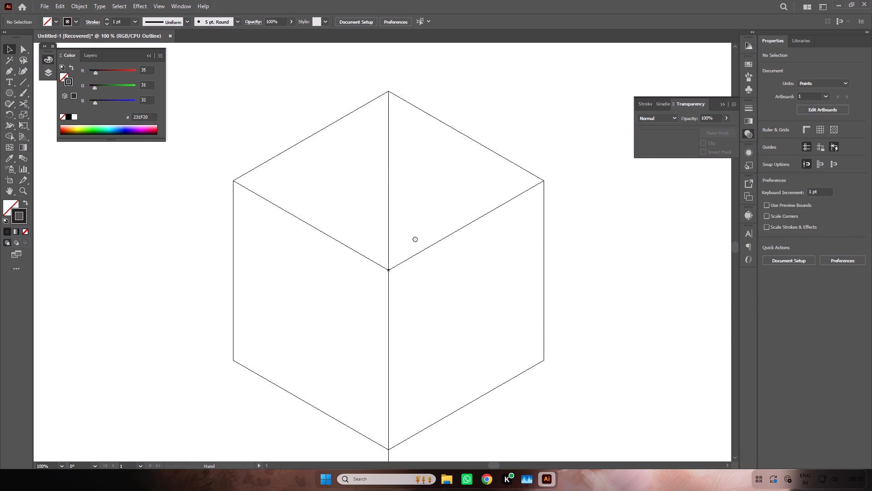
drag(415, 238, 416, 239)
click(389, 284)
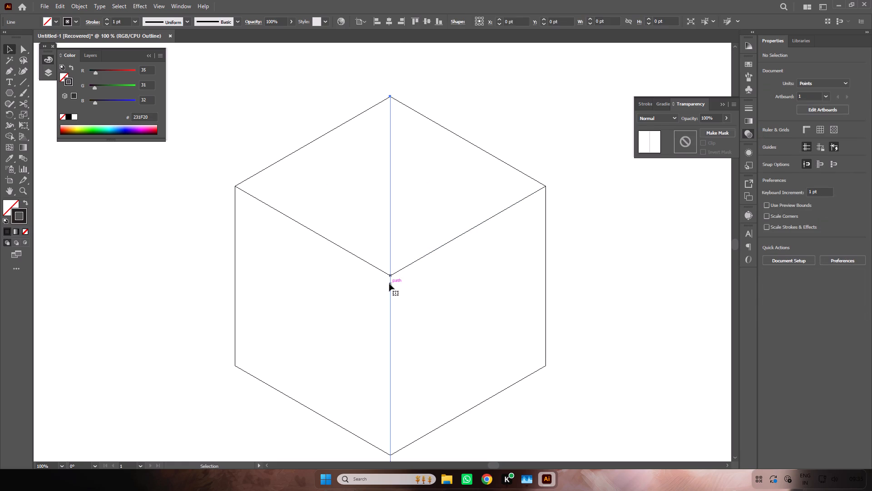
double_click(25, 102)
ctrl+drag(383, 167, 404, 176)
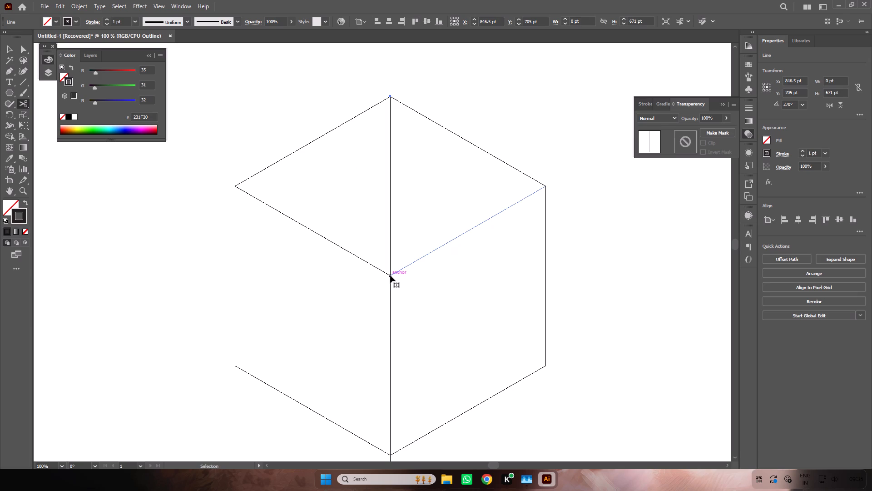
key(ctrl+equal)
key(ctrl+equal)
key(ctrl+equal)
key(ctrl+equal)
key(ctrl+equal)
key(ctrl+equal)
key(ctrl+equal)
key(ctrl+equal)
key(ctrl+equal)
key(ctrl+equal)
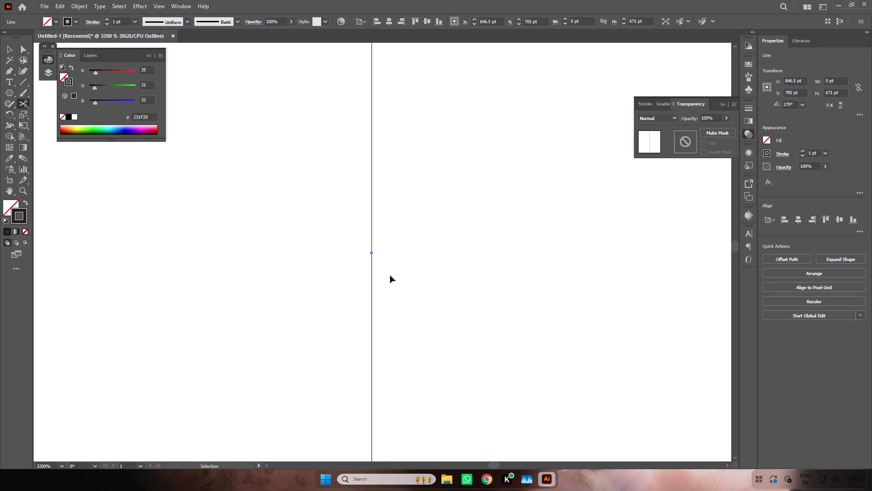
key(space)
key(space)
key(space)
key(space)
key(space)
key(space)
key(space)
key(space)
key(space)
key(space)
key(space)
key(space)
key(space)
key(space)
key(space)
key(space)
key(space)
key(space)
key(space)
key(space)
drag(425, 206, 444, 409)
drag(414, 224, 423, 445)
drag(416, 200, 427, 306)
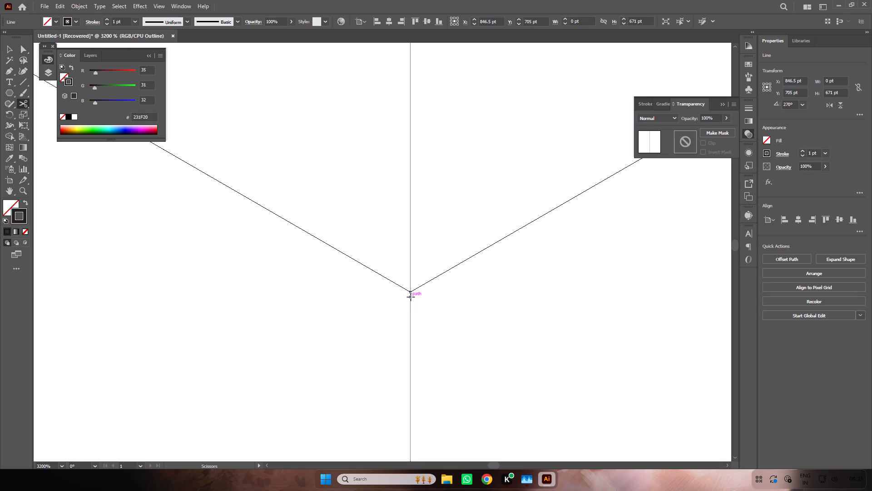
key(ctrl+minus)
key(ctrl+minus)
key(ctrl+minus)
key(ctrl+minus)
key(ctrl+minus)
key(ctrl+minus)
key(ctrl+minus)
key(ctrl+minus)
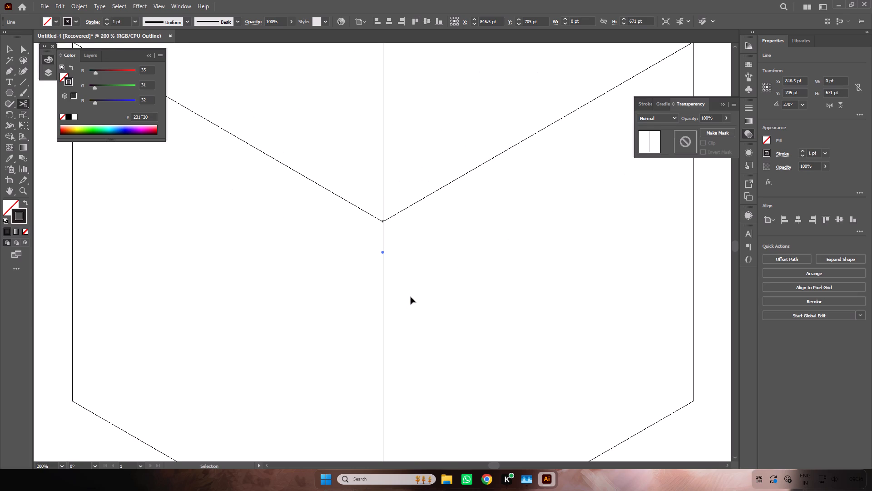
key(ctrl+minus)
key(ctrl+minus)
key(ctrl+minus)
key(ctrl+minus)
Select all the cube paths, swap fill and stroke, and use Shape Builder to form the left face, right face and one merged top face.
key(v)
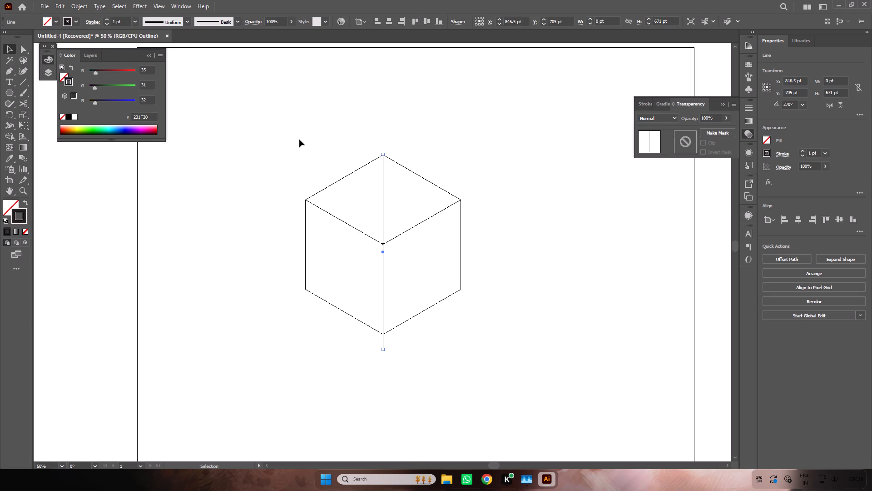
drag(299, 140, 464, 326)
click(10, 136)
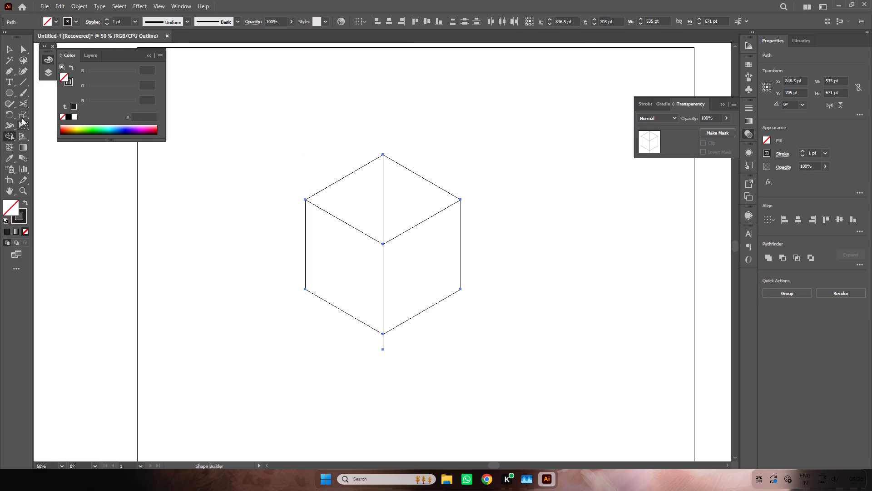
click(24, 201)
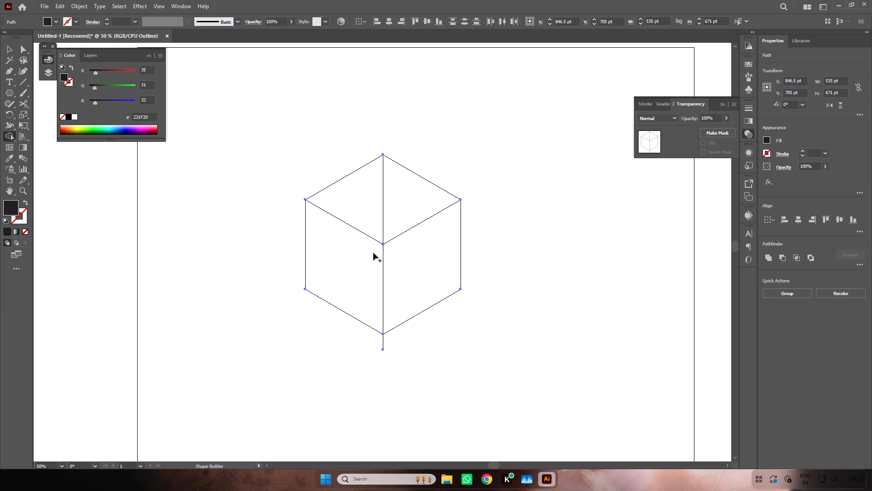
drag(370, 254, 386, 258)
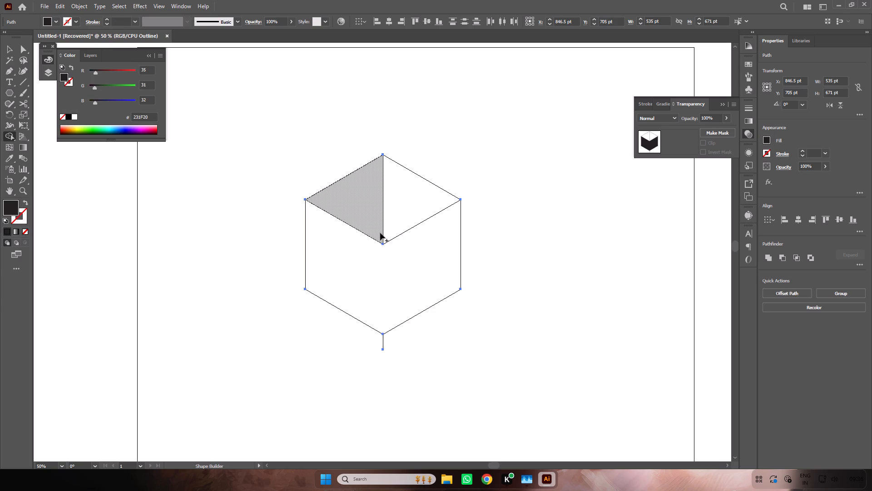
key(ctrl+z)
click(346, 272)
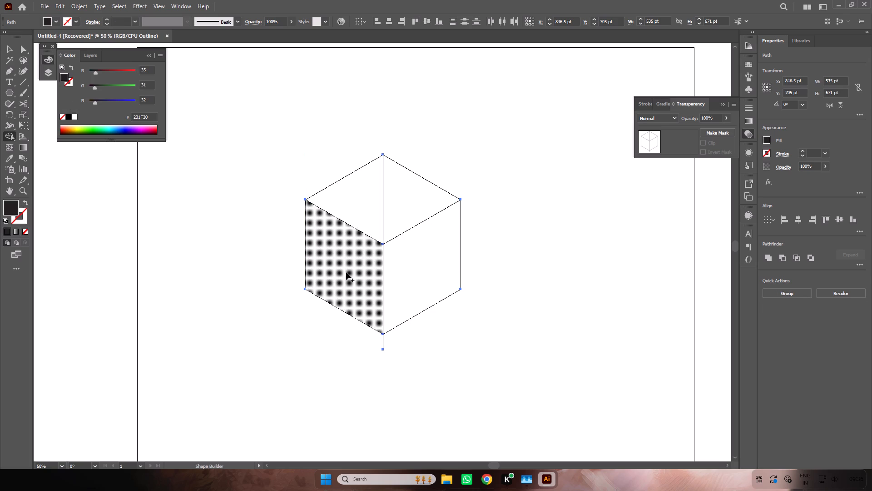
click(394, 264)
drag(399, 224, 379, 221)
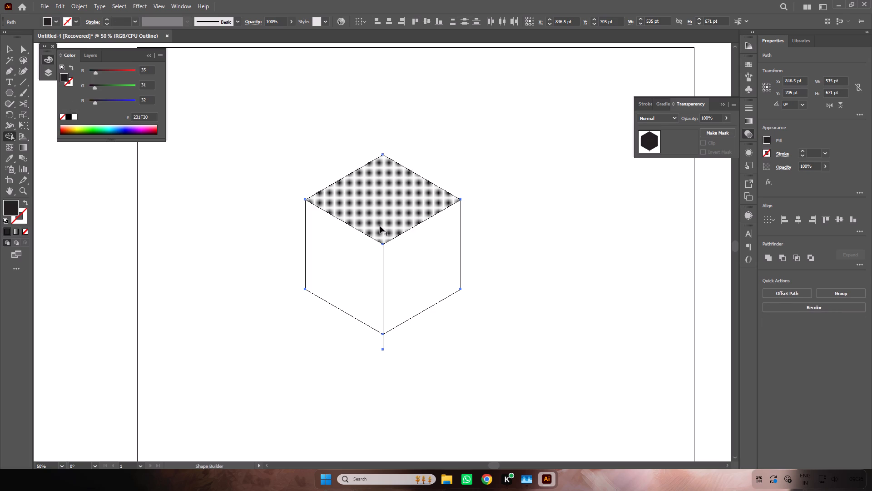
Delete the leftover vertical line segment sticking out below the cube's bottom corner.
key(v)
click(423, 353)
click(384, 344)
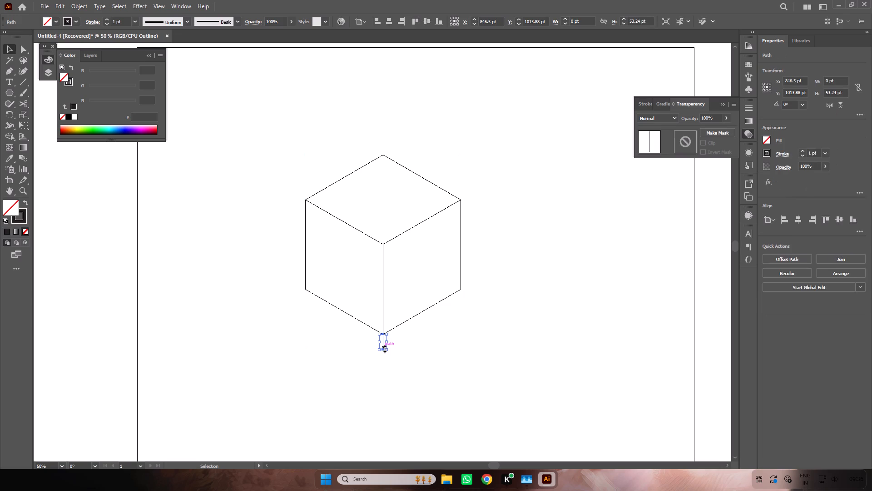
key(Delete)
Paint two freehand guide strokes with the Paintbrush that cross on the top face and run down the left and right faces.
key(space)
key(space)
key(space)
key(space)
key(space)
key(space)
key(space)
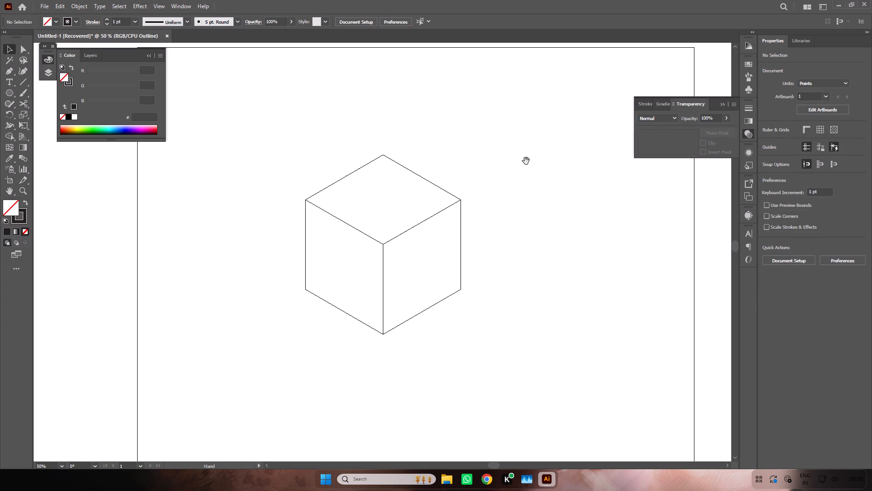
drag(524, 160, 548, 177)
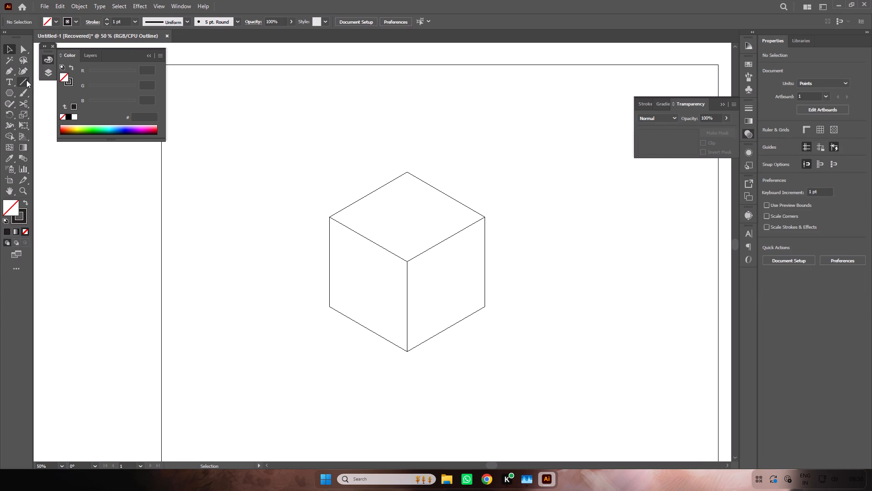
click(25, 96)
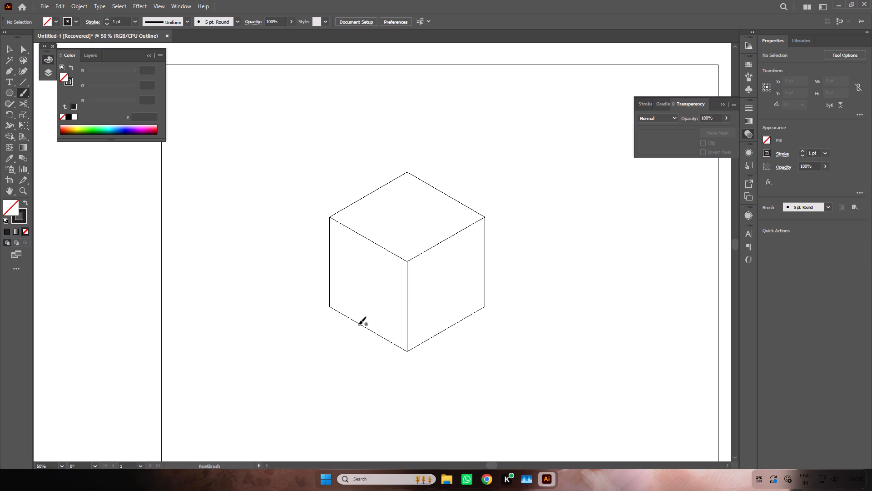
drag(359, 323, 385, 230)
drag(385, 230, 435, 186)
drag(372, 192, 391, 206)
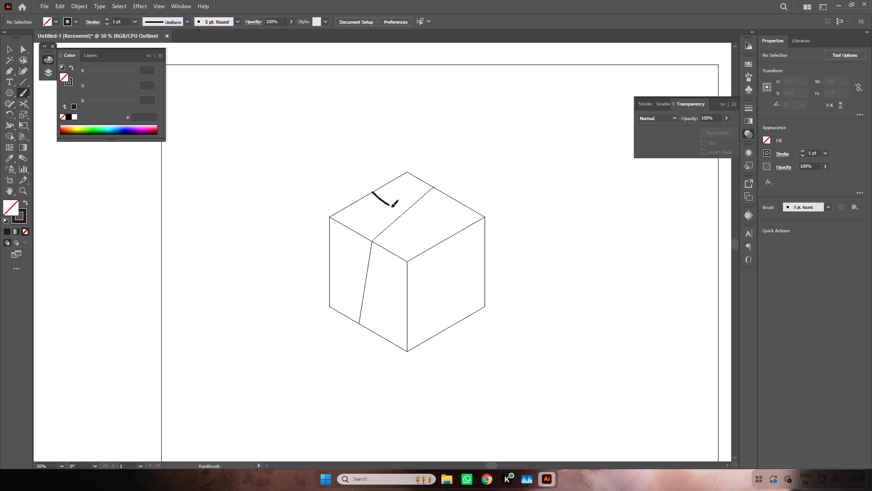
drag(391, 206, 469, 318)
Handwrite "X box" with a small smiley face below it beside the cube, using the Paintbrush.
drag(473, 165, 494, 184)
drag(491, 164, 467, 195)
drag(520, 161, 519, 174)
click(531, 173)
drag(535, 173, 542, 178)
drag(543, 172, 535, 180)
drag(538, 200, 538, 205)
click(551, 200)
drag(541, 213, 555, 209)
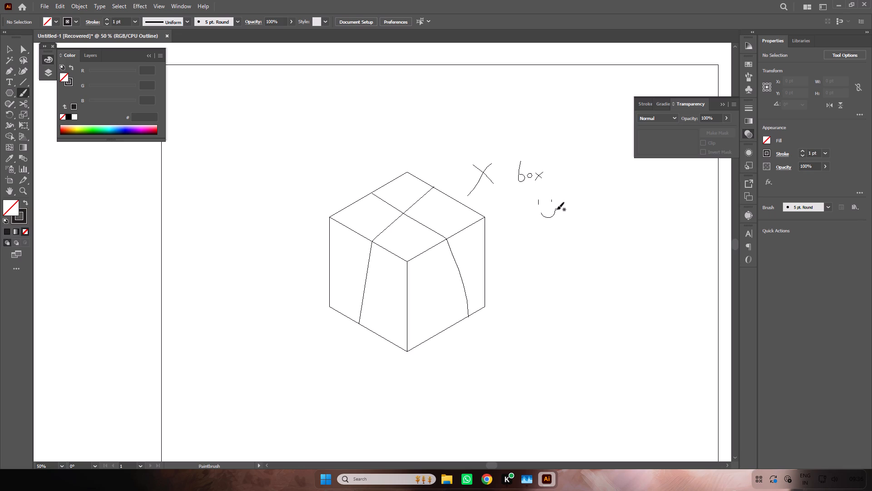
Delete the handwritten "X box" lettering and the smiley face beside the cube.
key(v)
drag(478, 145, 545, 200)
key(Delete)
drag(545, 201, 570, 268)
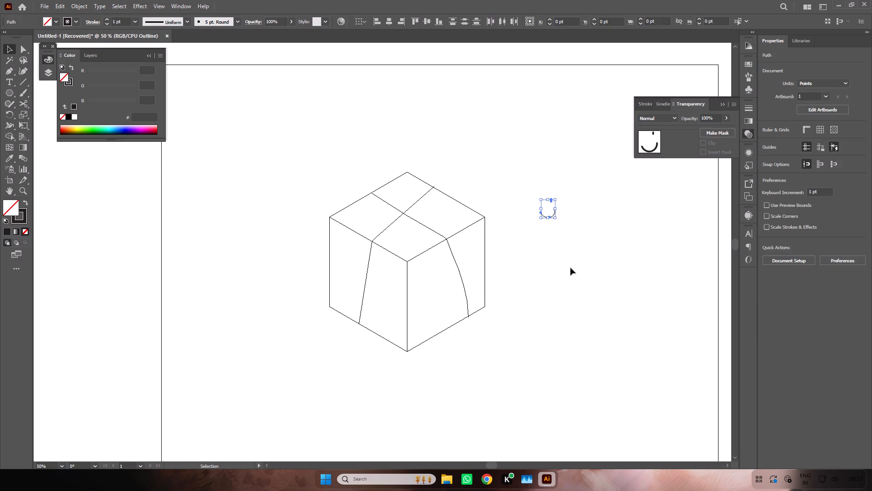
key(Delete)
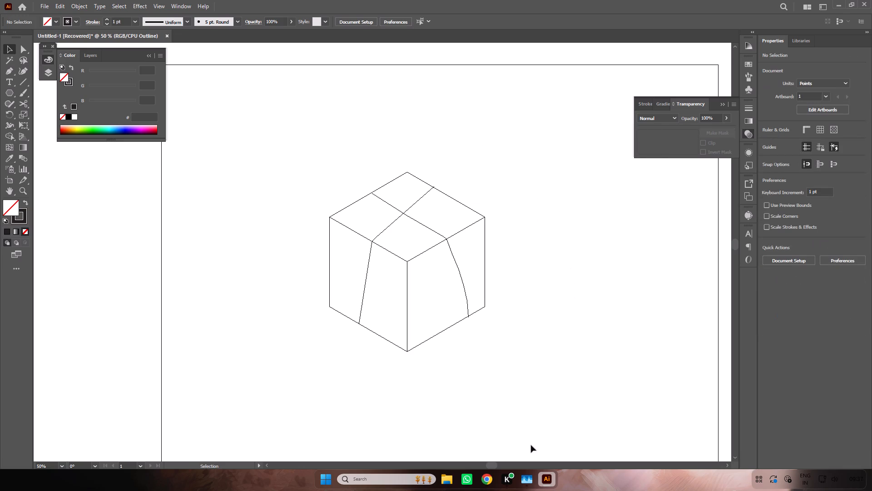
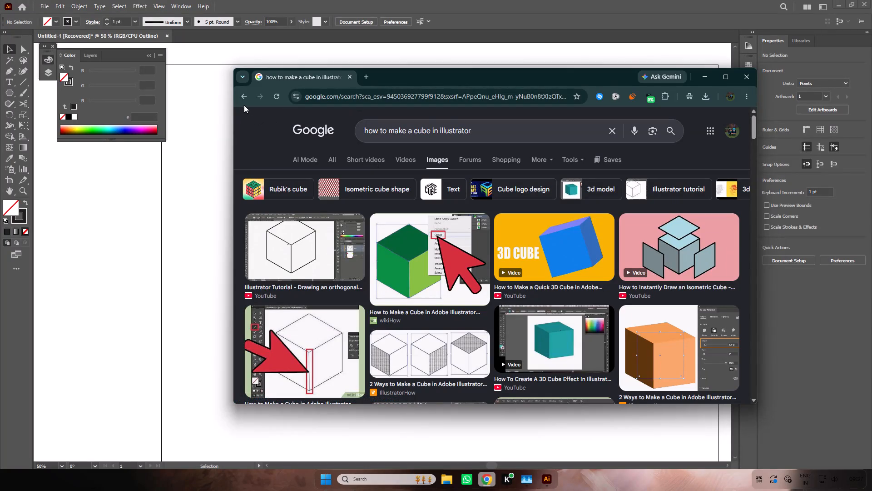
Search the web for "xbox logo re desigh" to find redesigned Xbox logos.
double_click(238, 91)
click(317, 96)
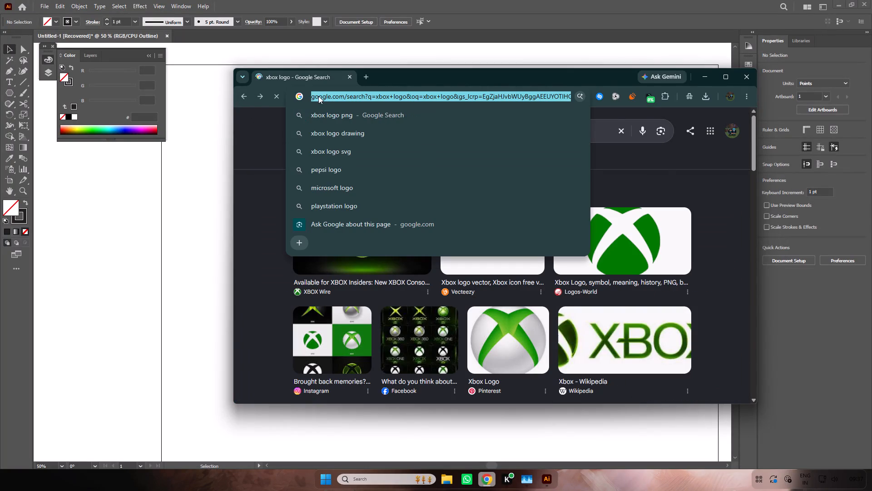
text(xbox logo e)
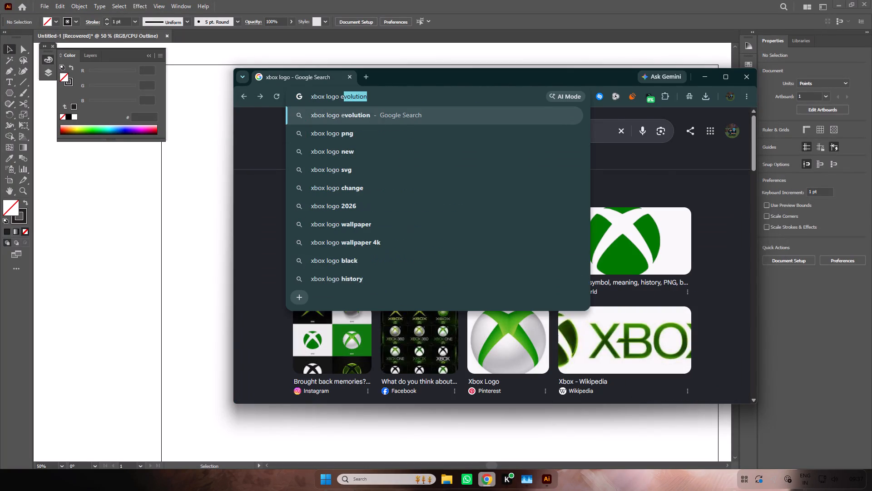
key(BackSpace)
text(re)
key(BackSpace)
key(BackSpace)
key(BackSpace)
text(re dis)
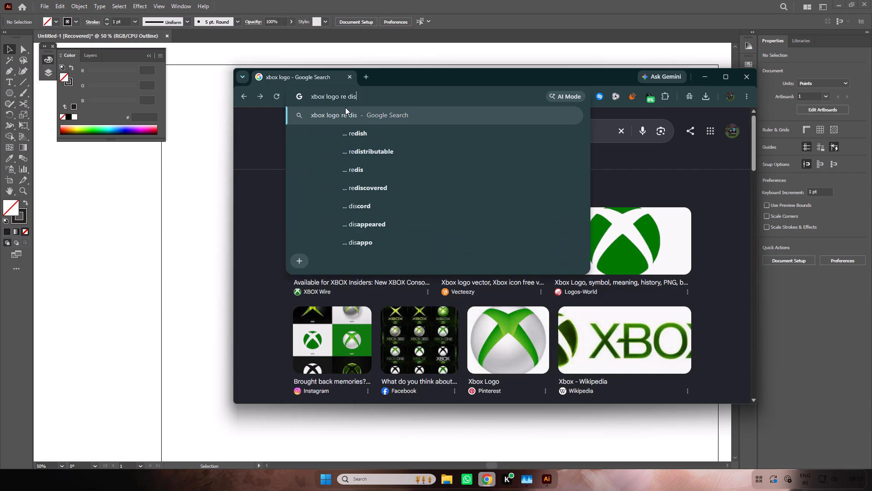
key(BackSpace)
key(BackSpace)
text(esigh)
key(Return)
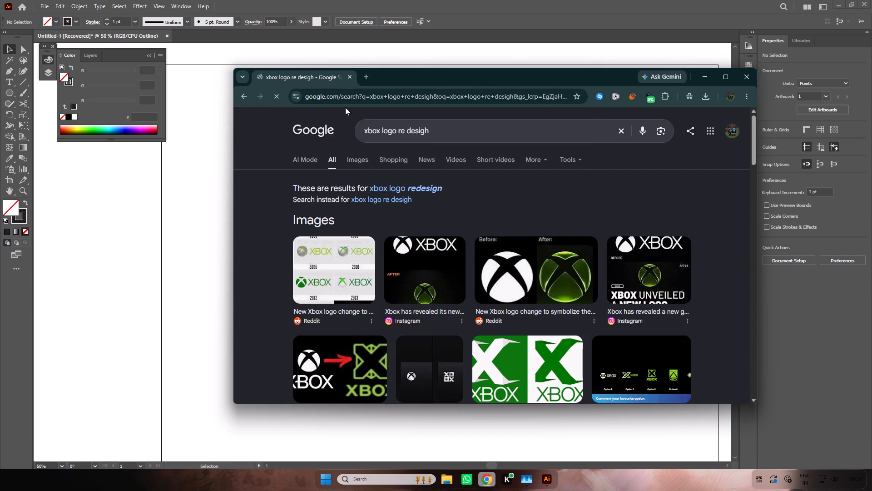
Browse the web and image results for Xbox logo redesign ideas, and return to Illustrator.
drag(753, 144, 753, 146)
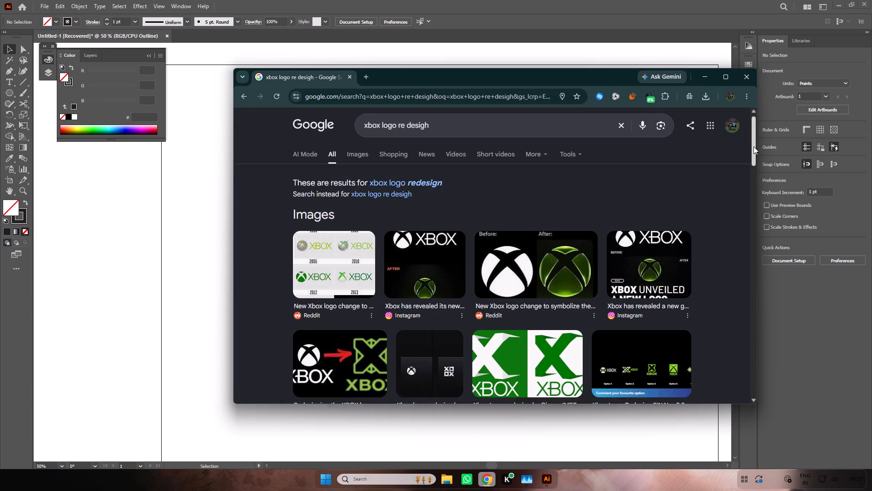
drag(753, 146, 762, 184)
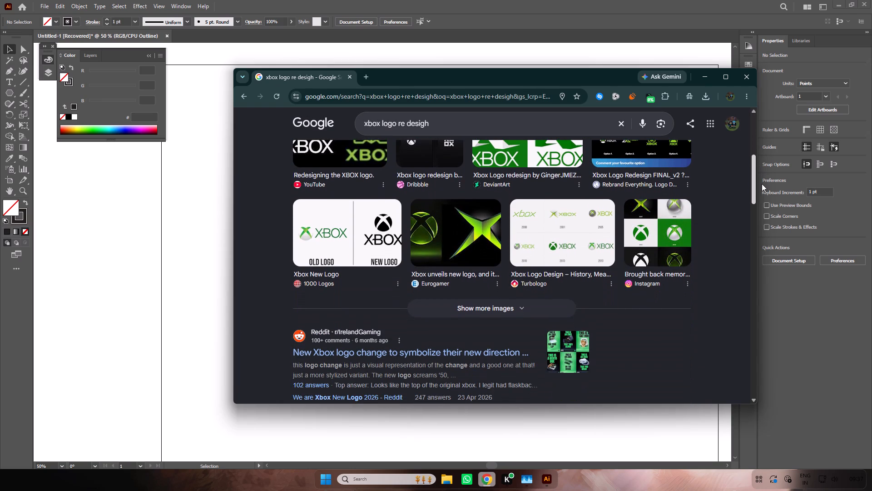
drag(762, 184, 763, 205)
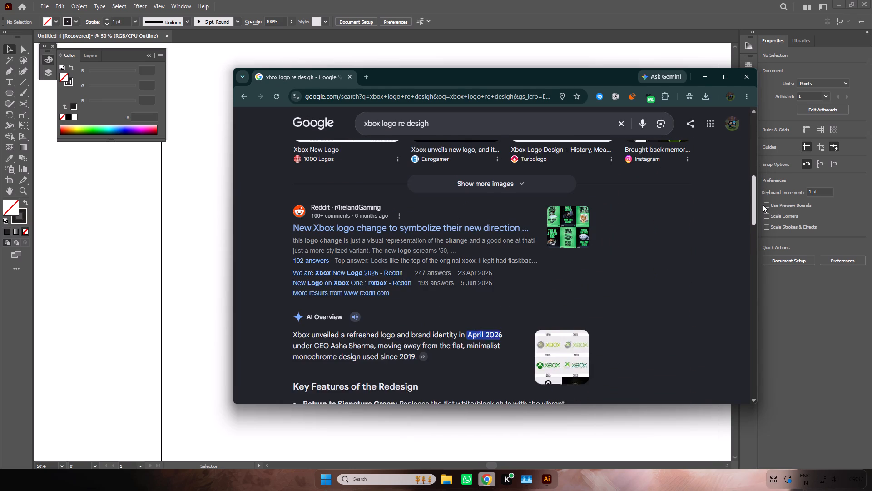
drag(763, 205, 758, 100)
click(359, 157)
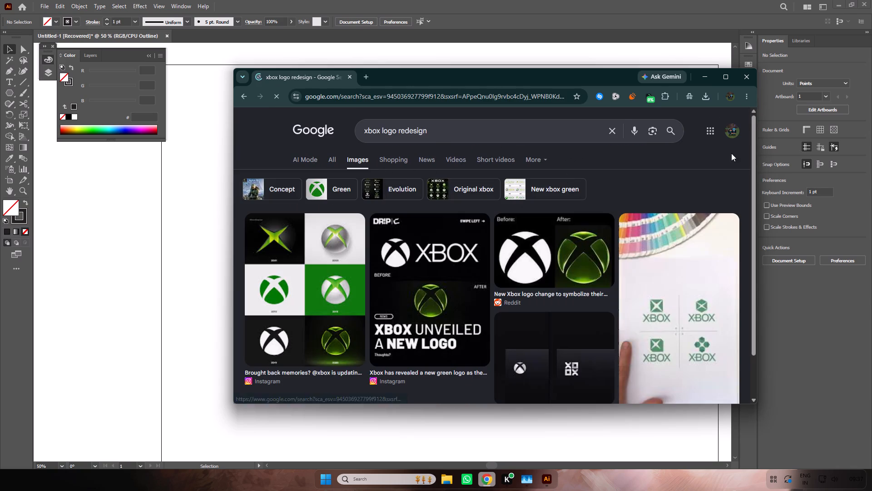
drag(753, 137, 753, 146)
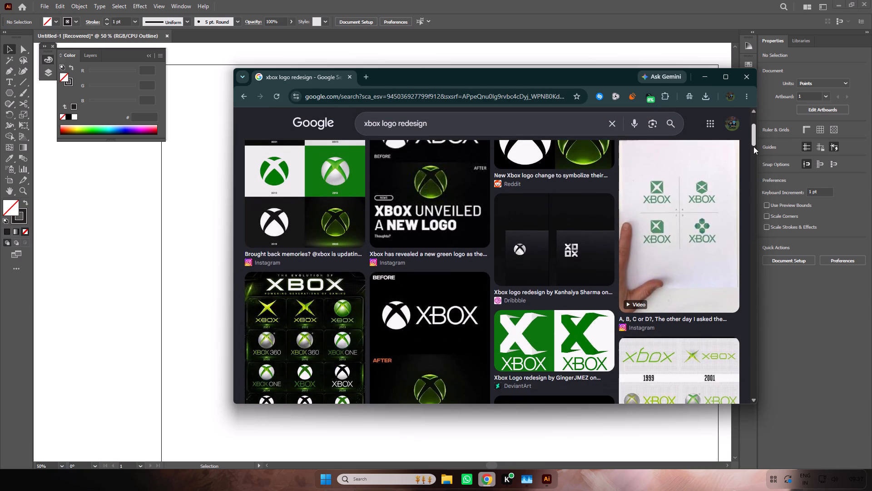
drag(753, 146, 754, 148)
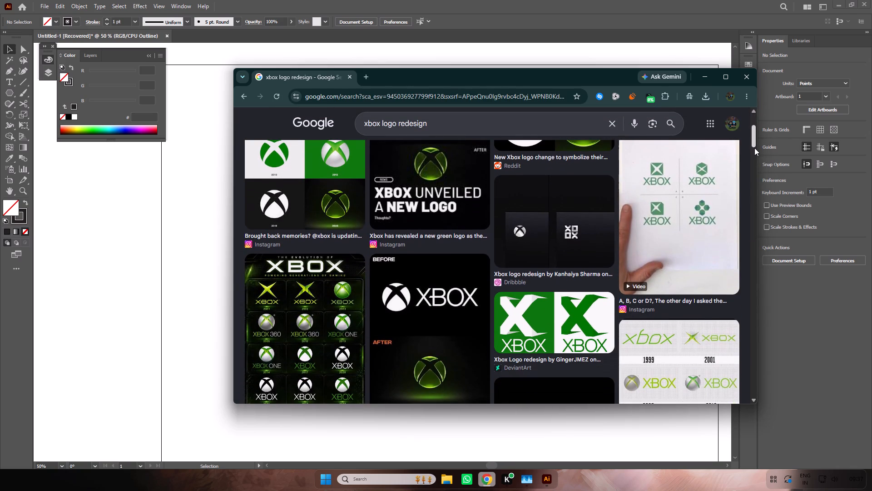
drag(754, 148, 752, 152)
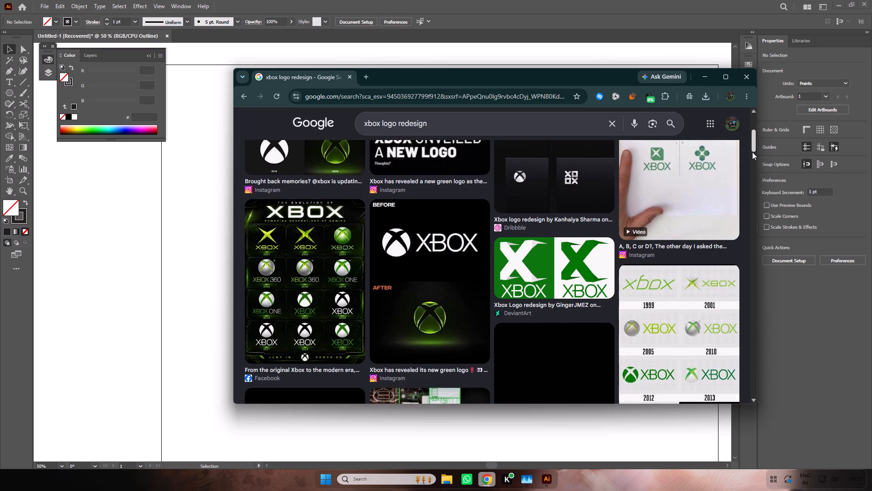
drag(752, 152, 759, 170)
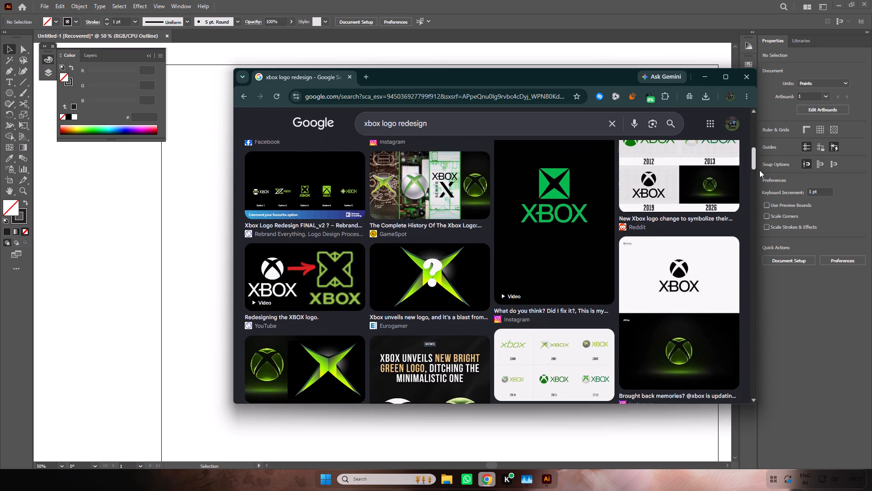
drag(759, 170, 758, 173)
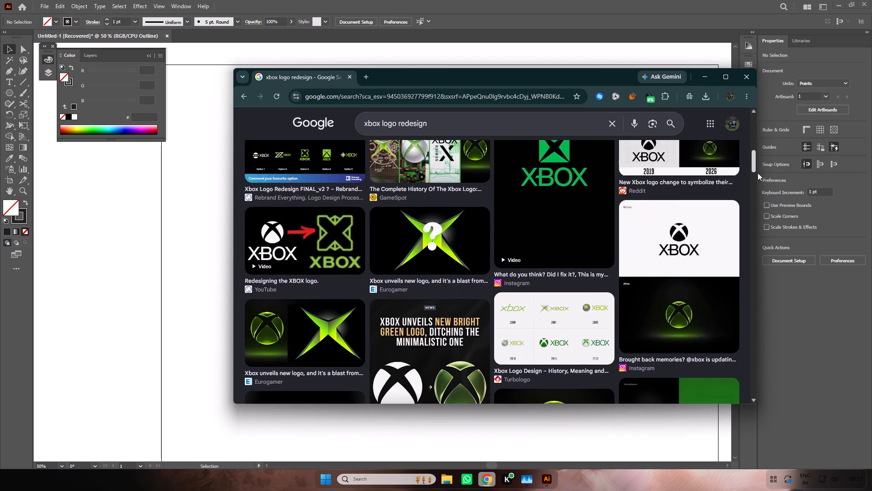
drag(758, 173, 761, 190)
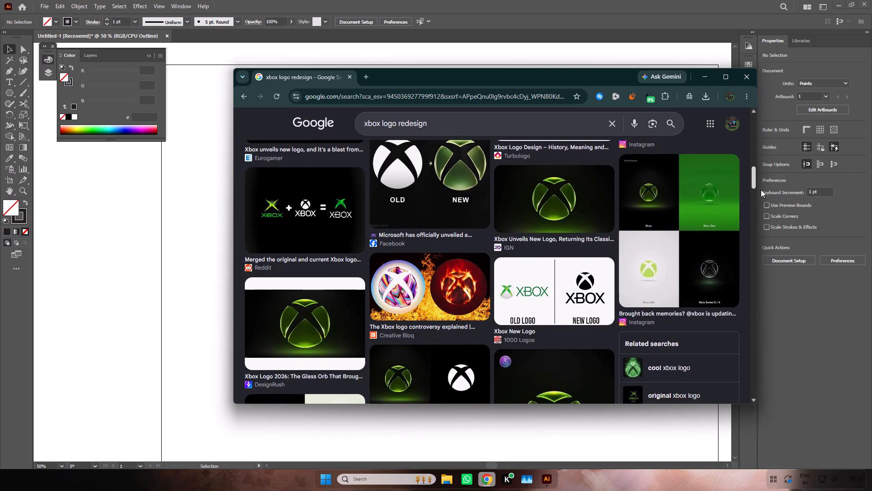
drag(761, 190, 763, 201)
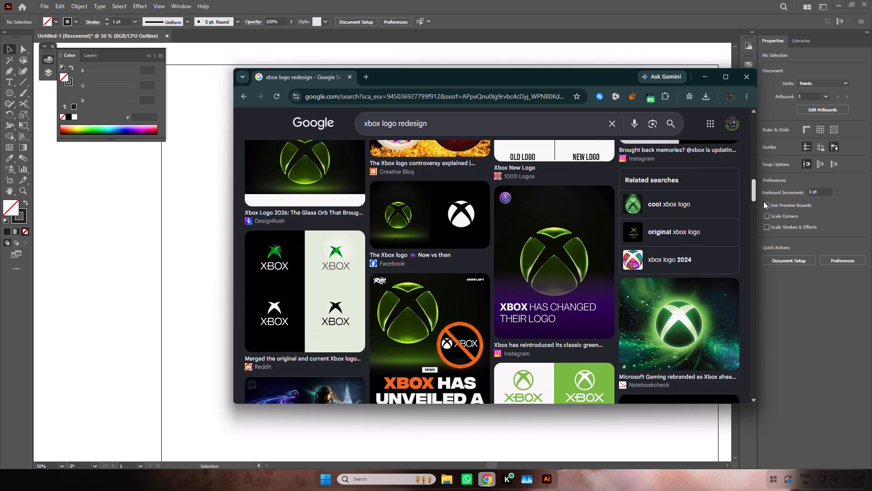
drag(763, 201, 763, 165)
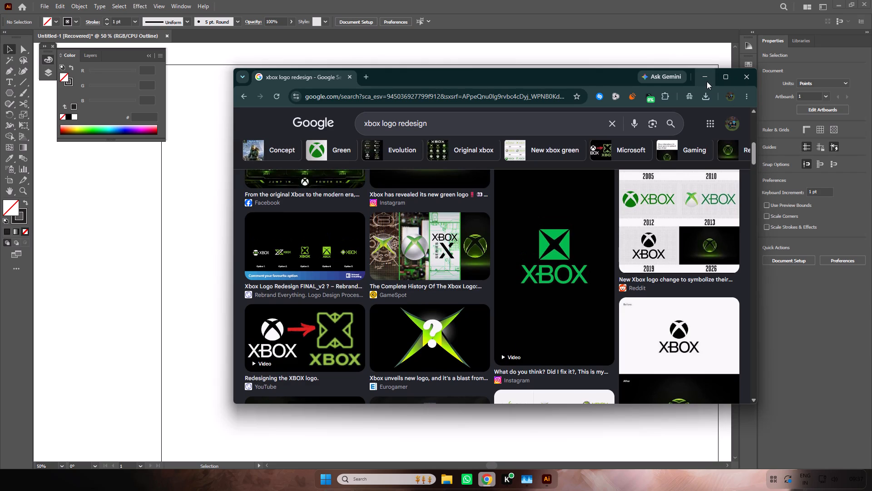
click(706, 81)
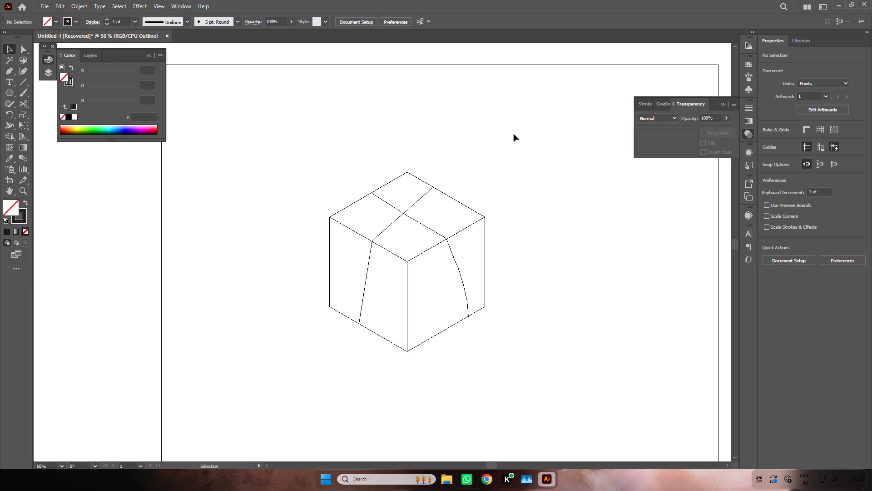
Delete the two freehand guide strokes that cross the cube's top face and run down its sides.
key(ctrl+minus)
key(space)
key(space)
key(space)
key(space)
key(space)
key(space)
key(space)
key(space)
key(space)
key(space)
key(space)
key(space)
key(space)
key(space)
key(space)
drag(522, 250, 503, 209)
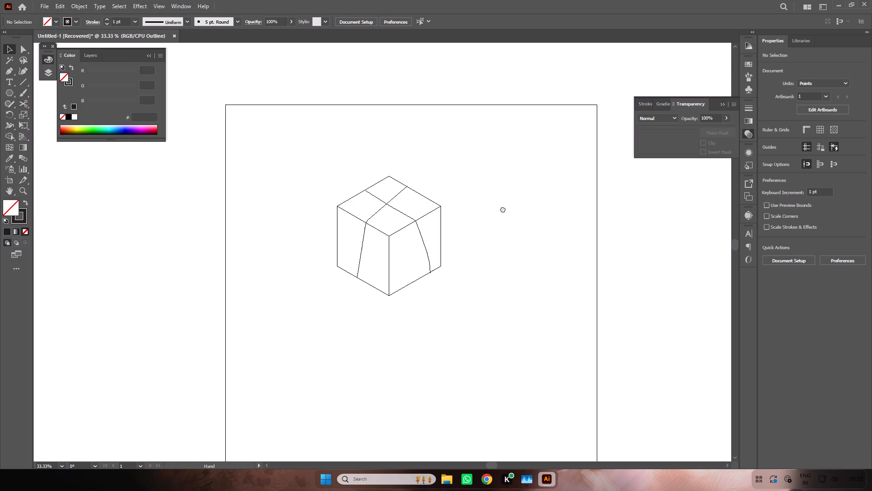
drag(503, 209, 483, 157)
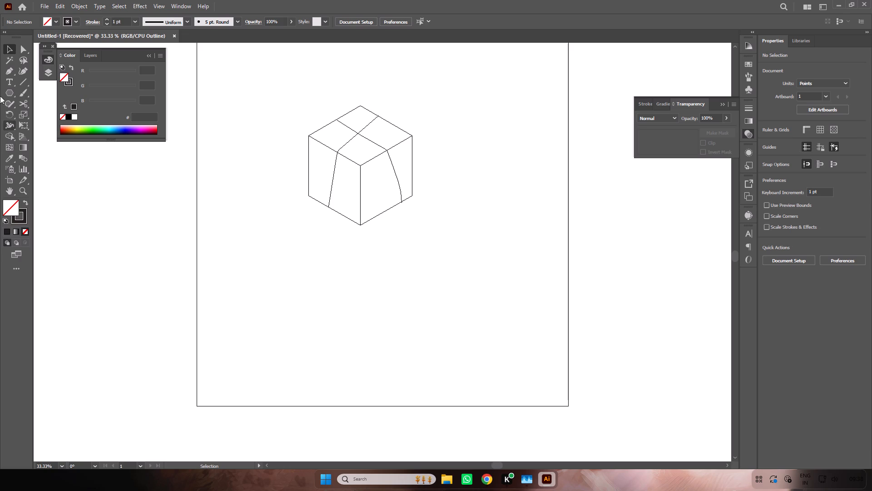
key(v)
drag(336, 134, 353, 134)
drag(353, 134, 370, 135)
key(Delete)
Move the whole cube up and to the left on the artboard, to about X 385 pt, Y 409 pt.
drag(289, 115, 425, 220)
drag(395, 205, 307, 153)
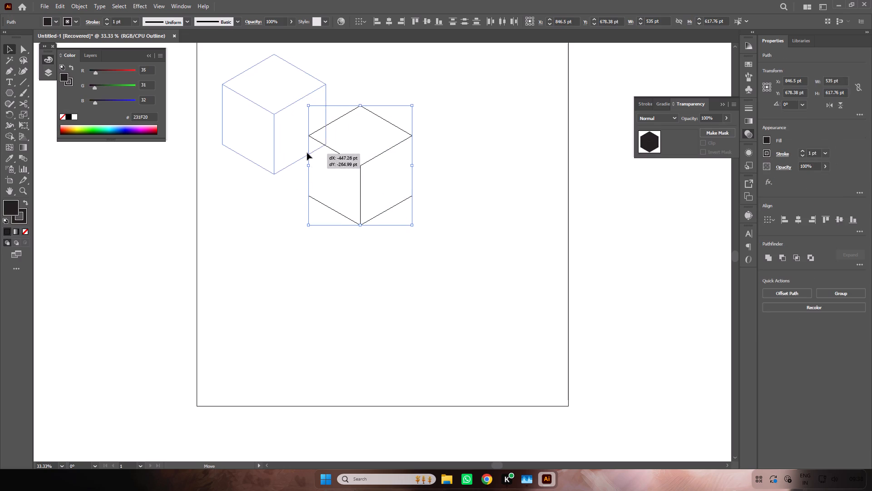
drag(307, 153, 306, 153)
Switch the document from outline view to GPU Preview and deselect the cube.
click(158, 9)
click(184, 12)
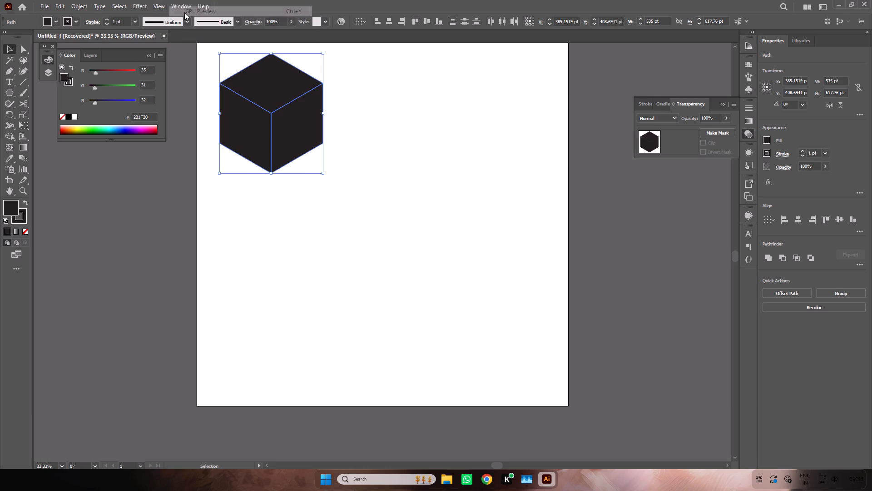
click(385, 106)
key(space)
key(space)
key(space)
key(space)
key(space)
drag(385, 106, 463, 162)
Give the whole cube a dark red (A20004) stroke and no fill.
drag(416, 120, 362, 165)
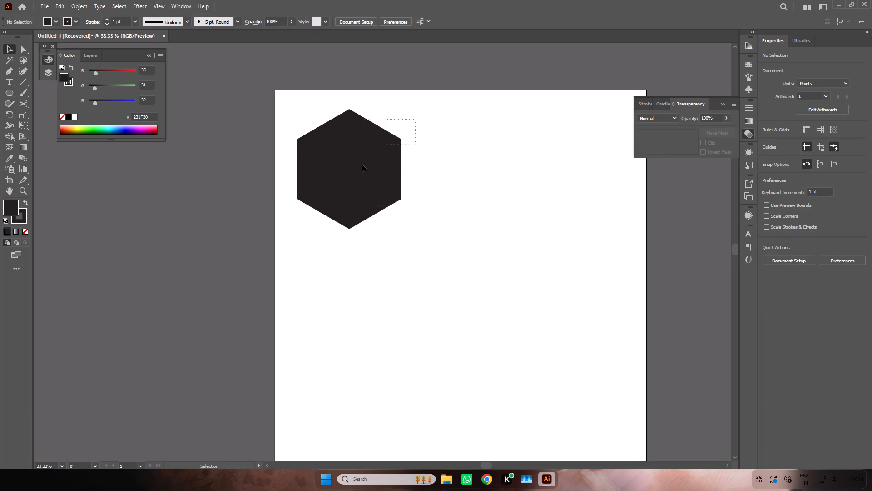
drag(362, 165, 316, 220)
click(23, 213)
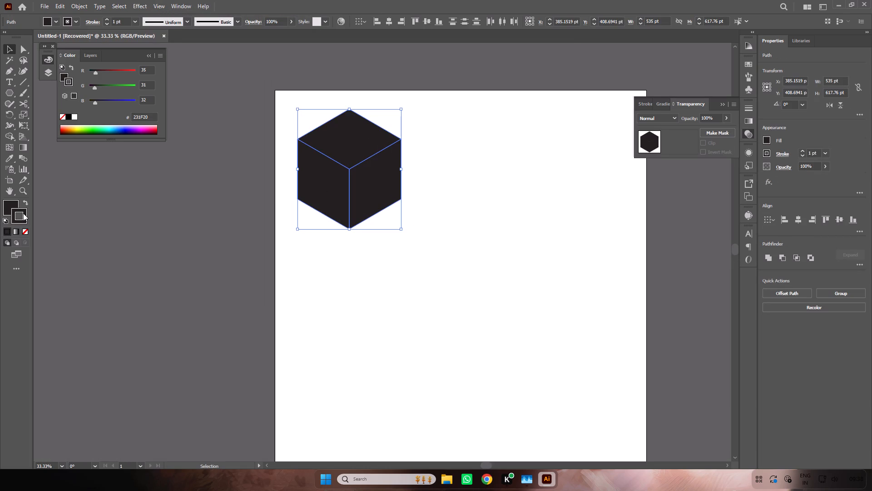
drag(98, 129, 163, 130)
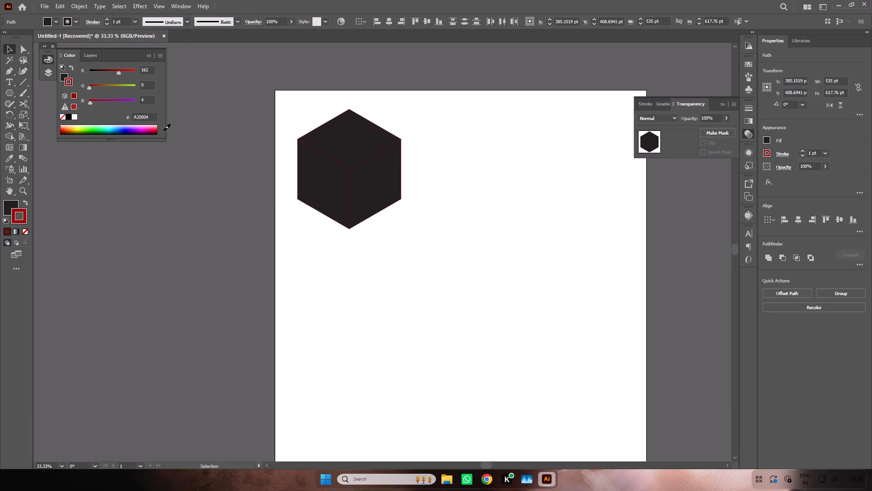
drag(163, 130, 159, 130)
click(8, 208)
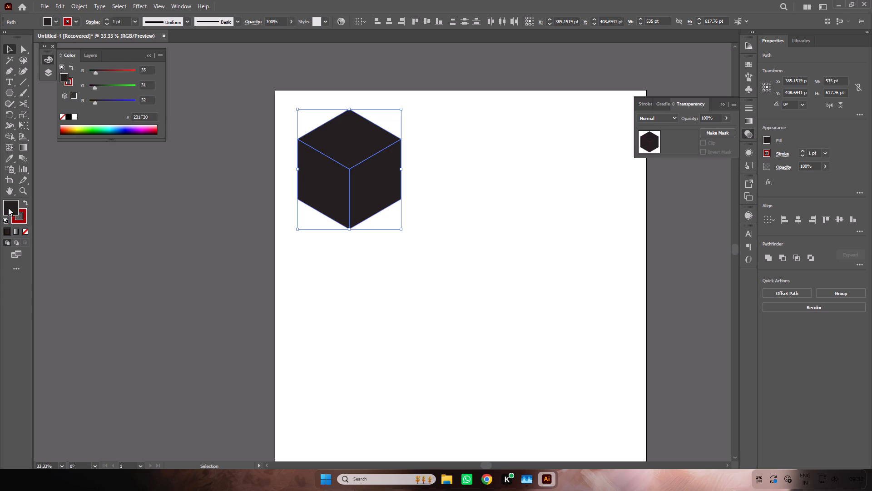
click(23, 230)
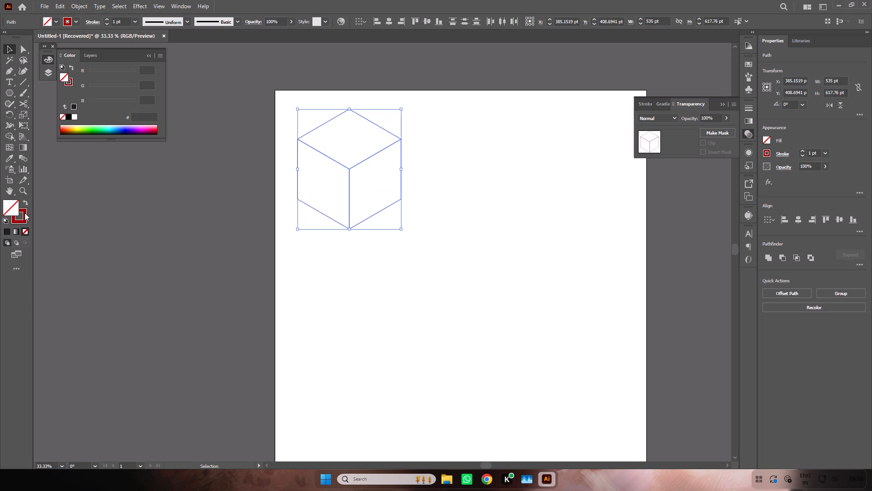
Change the cube's stroke colour to black, collapse the colour settings and deselect the cube.
click(25, 213)
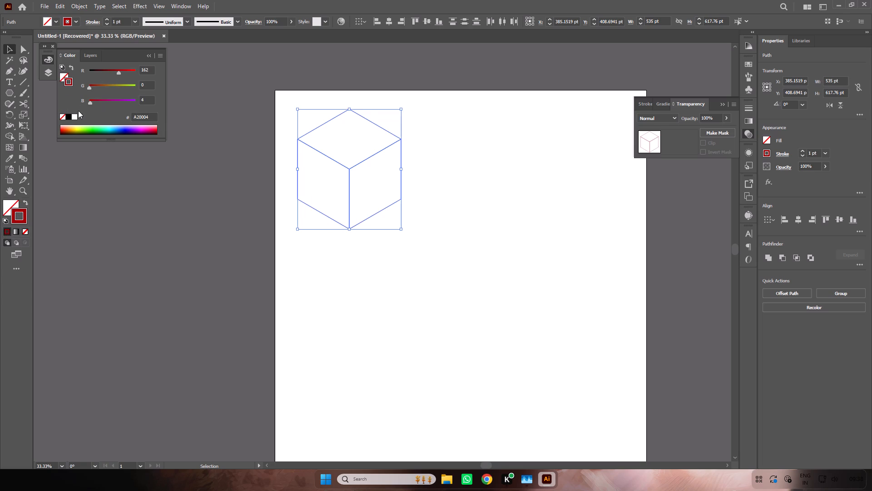
click(68, 116)
click(152, 57)
ctrl+double_click(173, 127)
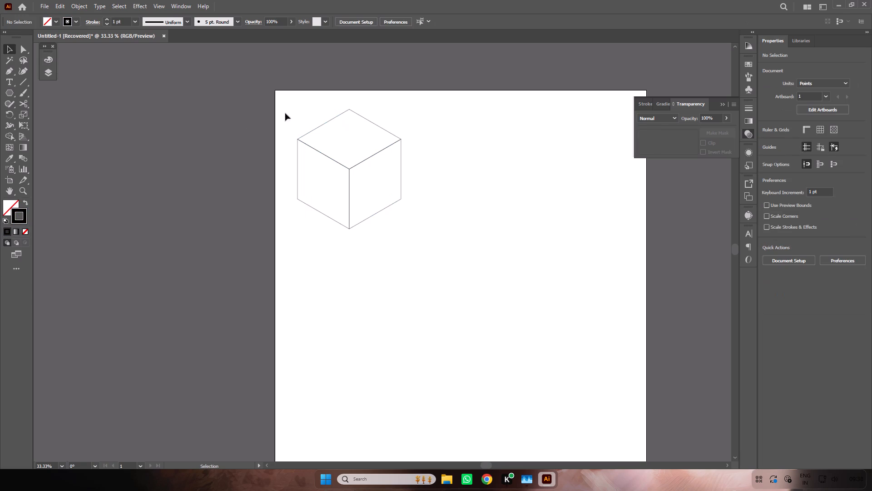
Scale the cube down to less than half its size and move it into the artboard's upper-left corner.
drag(288, 102, 390, 227)
alt+shift+drag(401, 107, 377, 144)
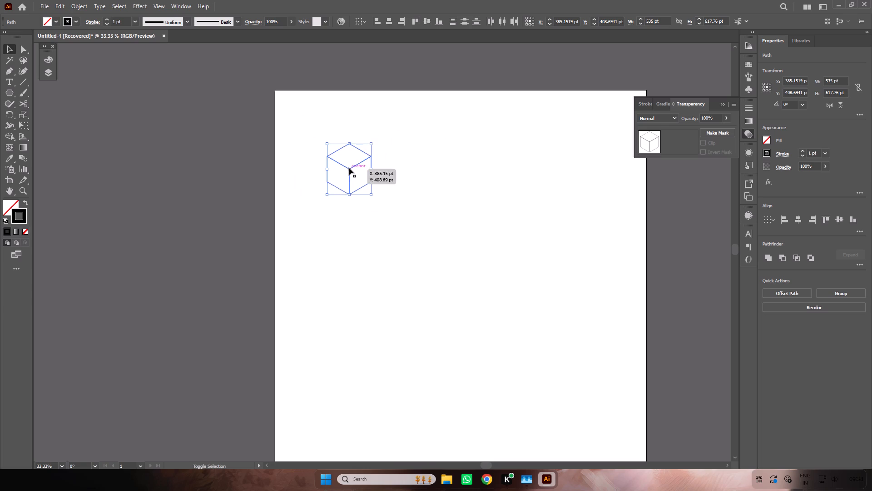
drag(348, 168, 317, 128)
ctrl+double_click(411, 132)
Draw a square about 333 pt wide with the Rectangle tool near the middle of the artboard.
key(space)
key(space)
key(space)
key(space)
key(space)
key(space)
key(space)
drag(436, 172, 393, 144)
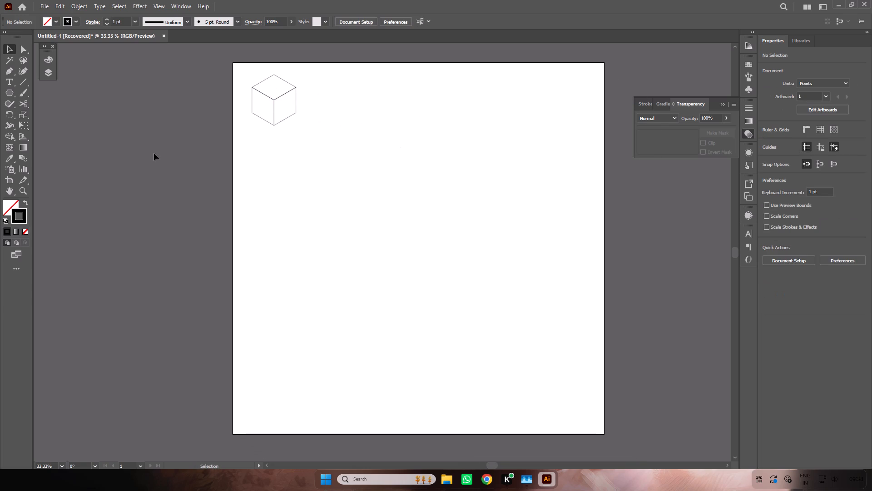
drag(12, 92, 36, 96)
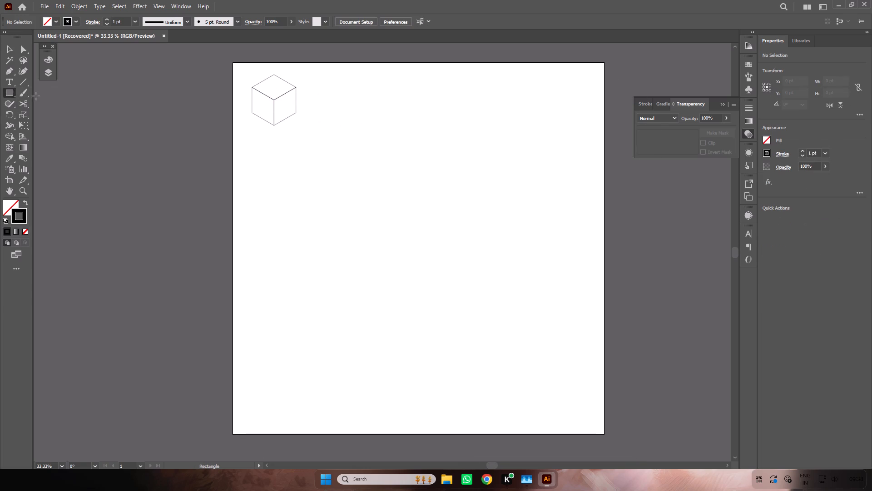
shift+drag(367, 175, 432, 222)
Rotate the square 45° so it stands on one corner as a diamond.
key(v)
shift+drag(436, 240, 447, 229)
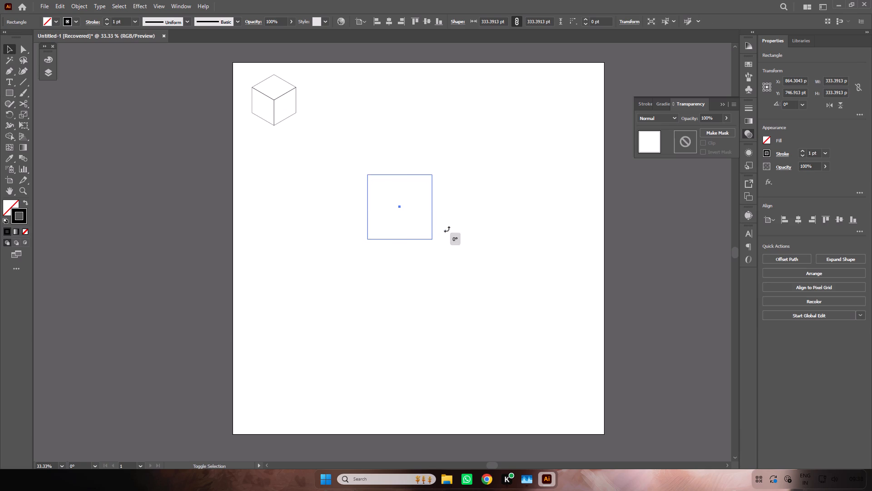
shift+drag(447, 229, 454, 201)
click(398, 209)
double_click(399, 208)
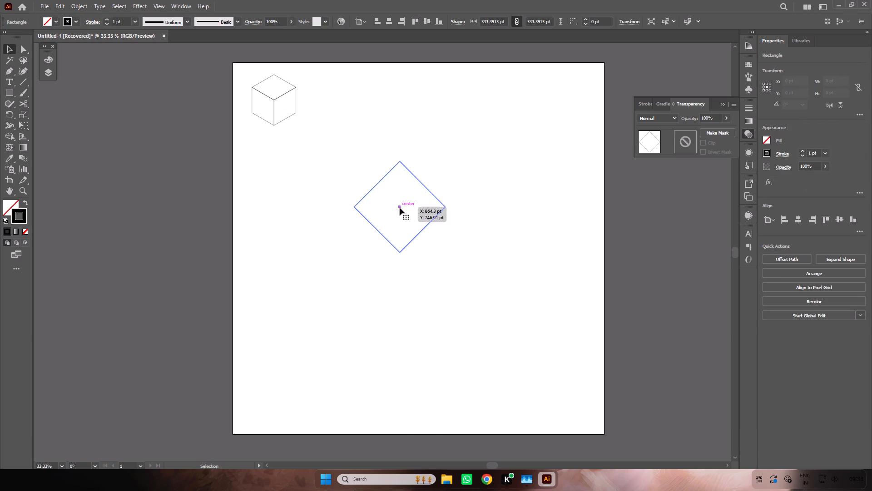
Move the diamond nearer the artboard's centre and duplicate it edge to edge diagonally up-right and up-left, offset about 236 pt each way.
drag(400, 206, 409, 229)
alt+drag(409, 229, 426, 202)
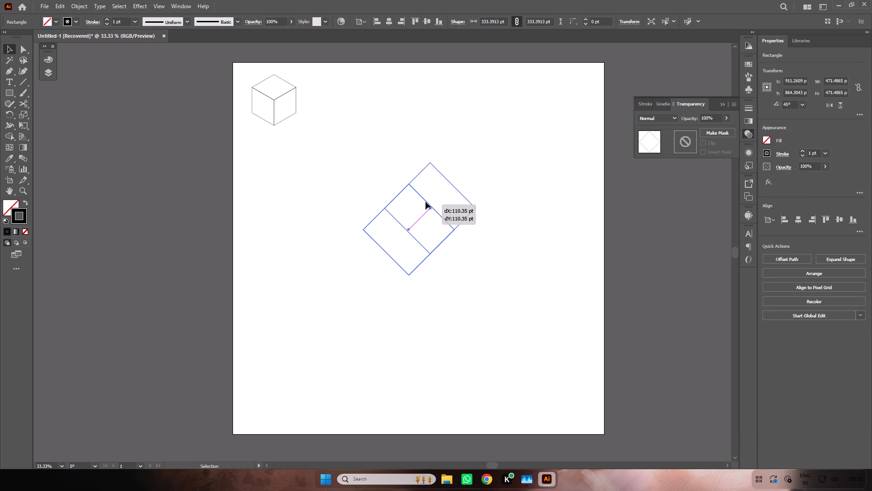
alt+drag(426, 202, 458, 188)
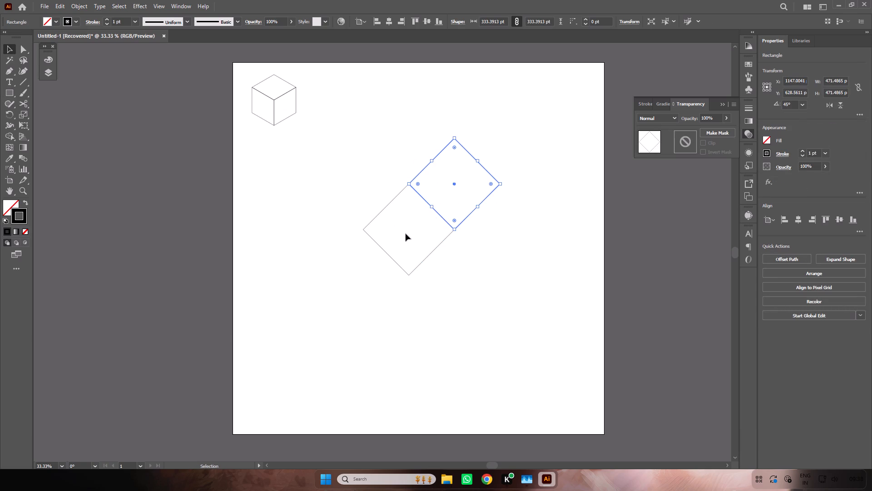
drag(372, 221, 385, 230)
key(ctrl+z)
drag(334, 263, 413, 210)
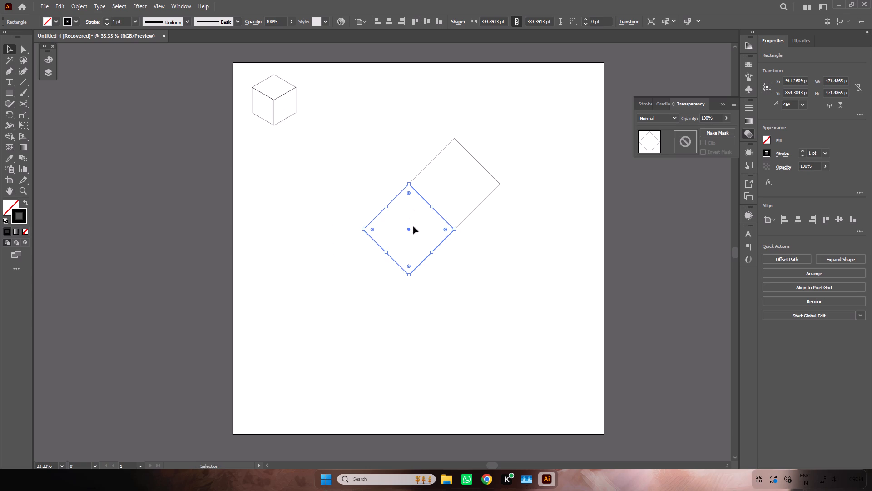
drag(409, 230, 364, 184)
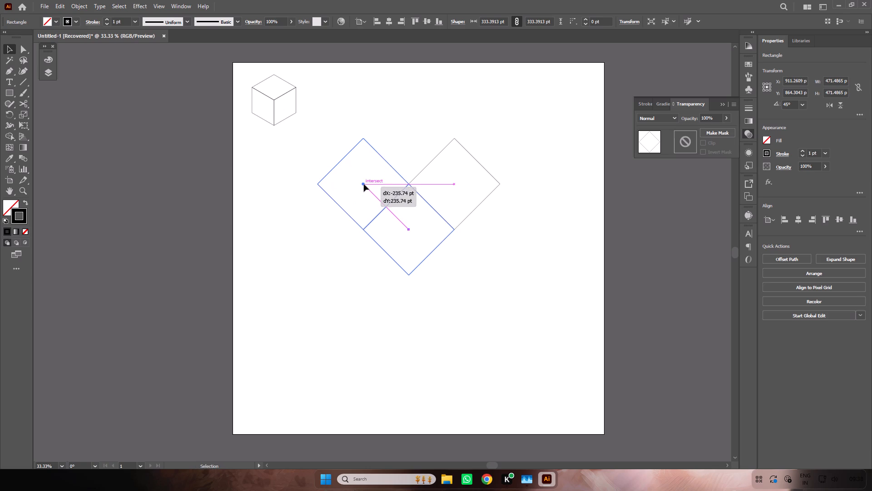
drag(364, 184, 365, 182)
Duplicate the central diamond diagonally down-left and down-right so five diamonds form an X, and deselect.
click(347, 266)
drag(348, 266, 394, 250)
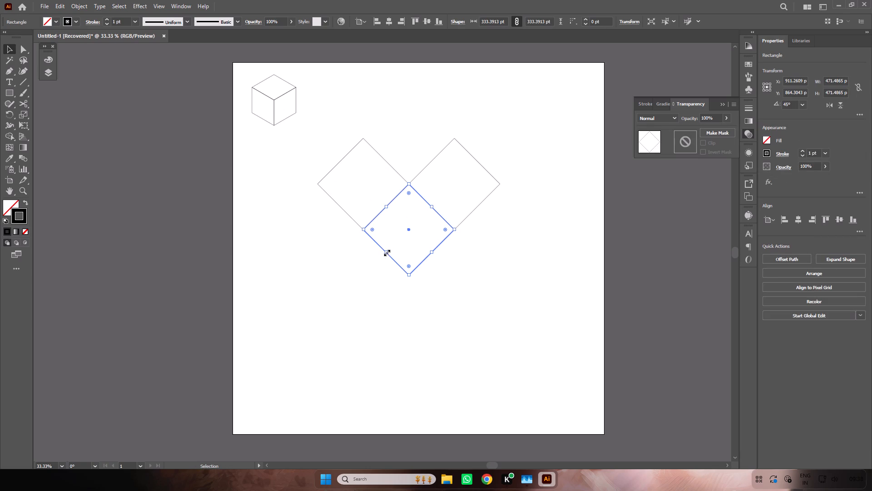
drag(409, 229, 361, 272)
drag(439, 268, 418, 245)
drag(409, 229, 451, 278)
ctrl+click(556, 237)
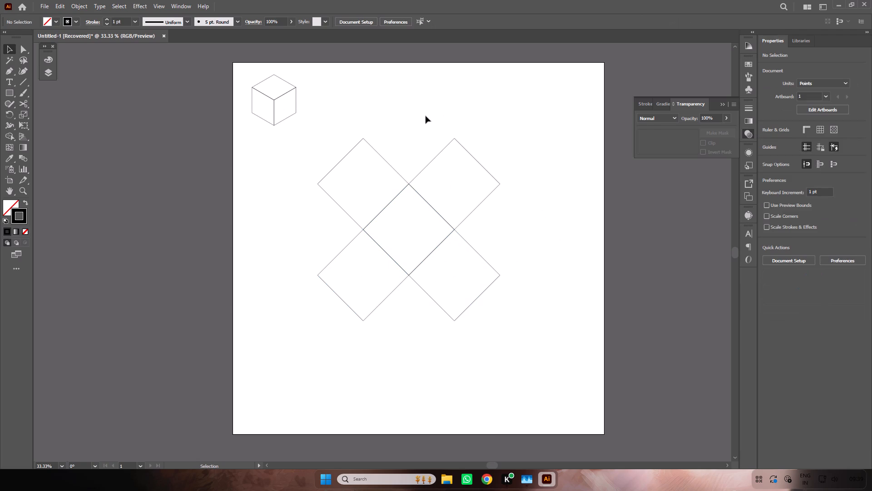
Hand-letter the word "Open" beside the small cube near the artboard's top edge with the 5 pt Round Paintbrush.
click(21, 94)
click(378, 83)
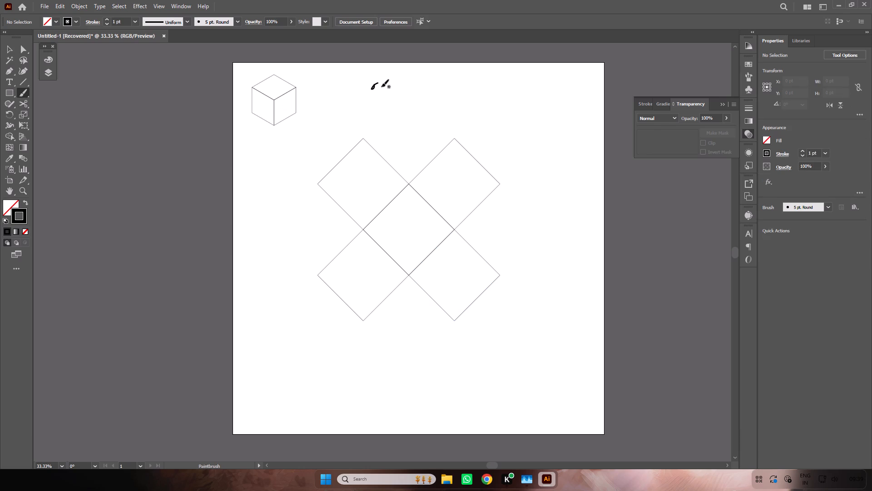
key(ctrl+z)
key(ctrl+equal)
key(ctrl+equal)
key(ctrl+equal)
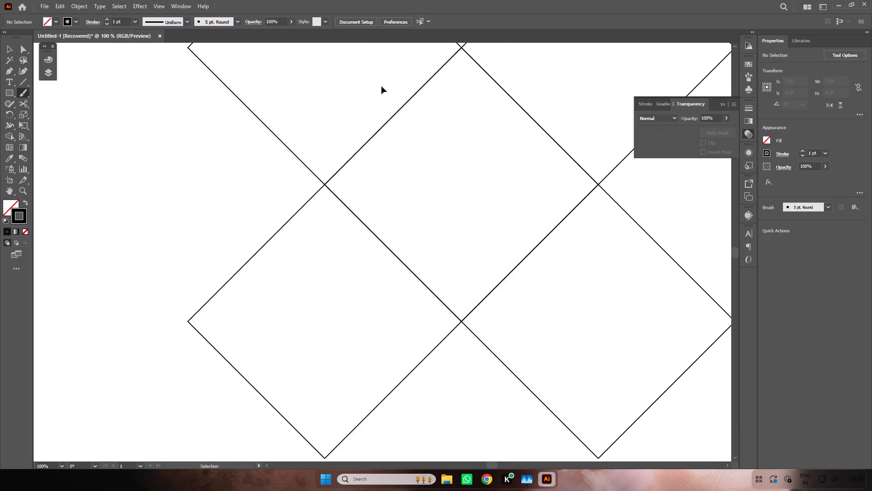
key(ctrl+equal)
key(space)
key(space)
key(space)
key(space)
key(space)
key(space)
key(space)
key(space)
key(space)
key(space)
key(space)
key(space)
key(space)
key(space)
key(space)
key(space)
key(space)
key(space)
key(space)
key(space)
drag(359, 87, 419, 262)
drag(373, 60, 385, 271)
drag(337, 122, 377, 321)
drag(315, 102, 338, 153)
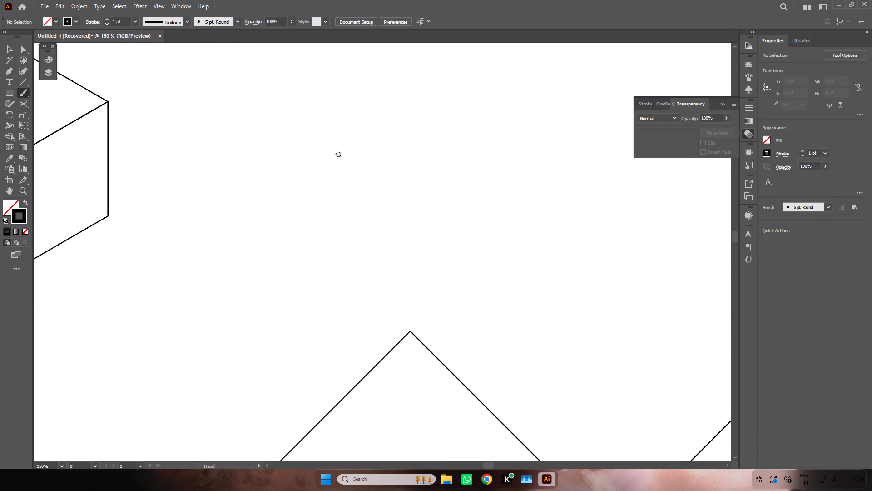
drag(338, 153, 370, 218)
drag(307, 92, 327, 154)
click(342, 188)
drag(359, 207, 354, 251)
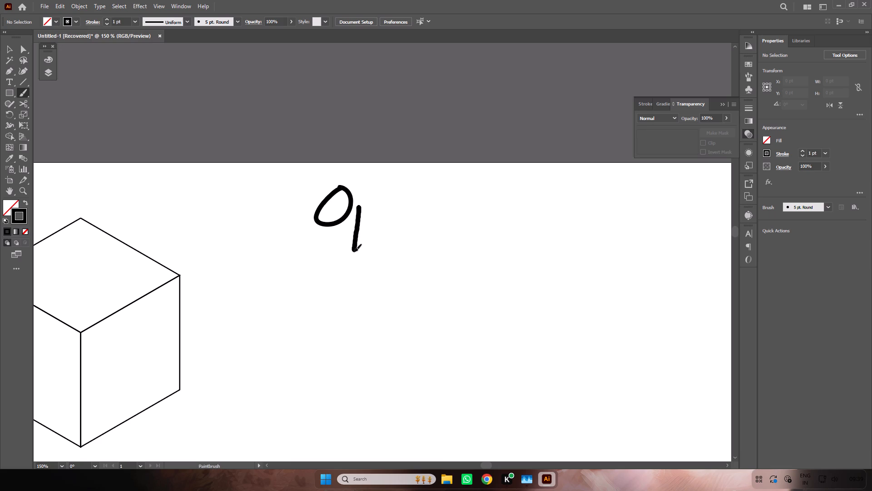
drag(354, 251, 363, 220)
drag(386, 210, 399, 219)
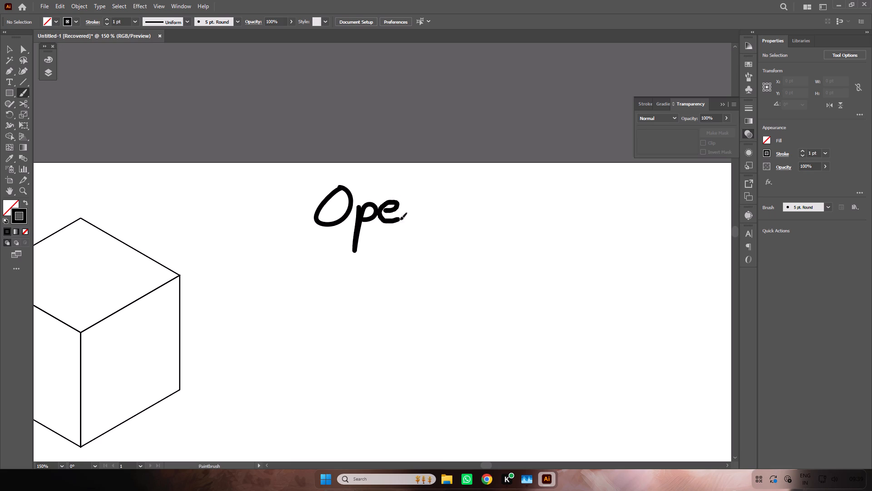
drag(405, 203, 420, 222)
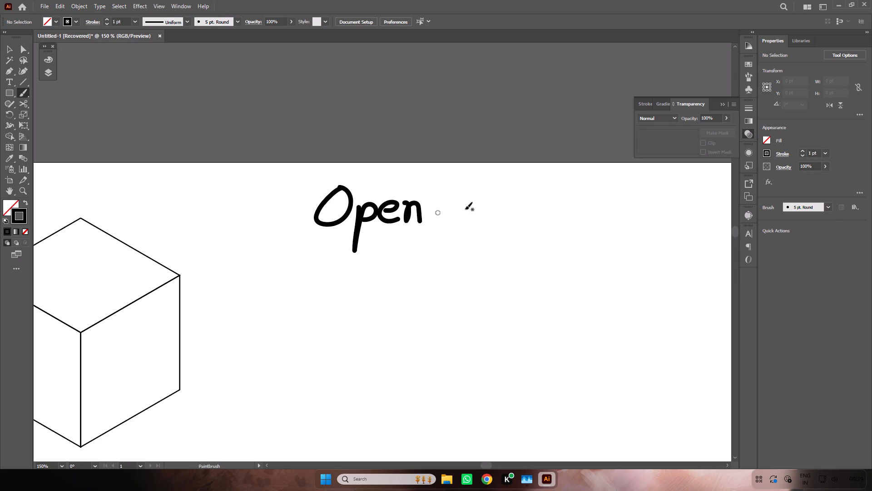
Hand-letter the word "box" after "Open" with the Paintbrush.
drag(449, 175, 451, 202)
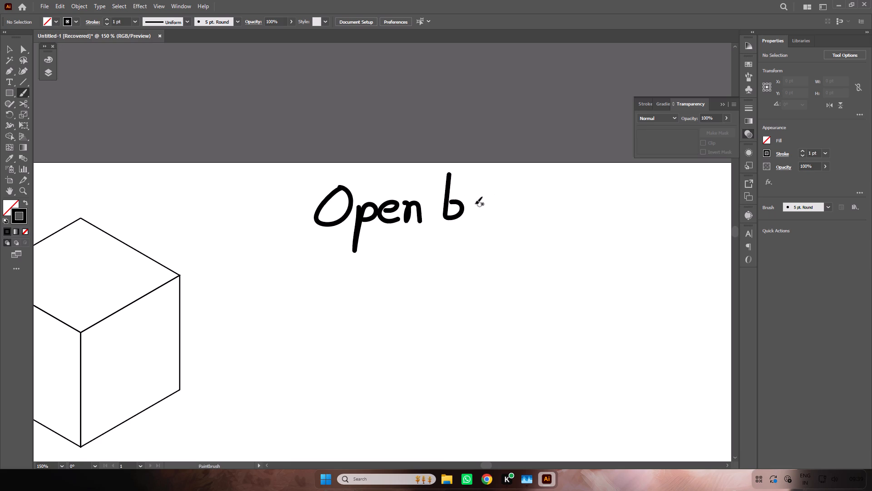
click(475, 204)
drag(490, 200, 507, 217)
drag(507, 199, 490, 227)
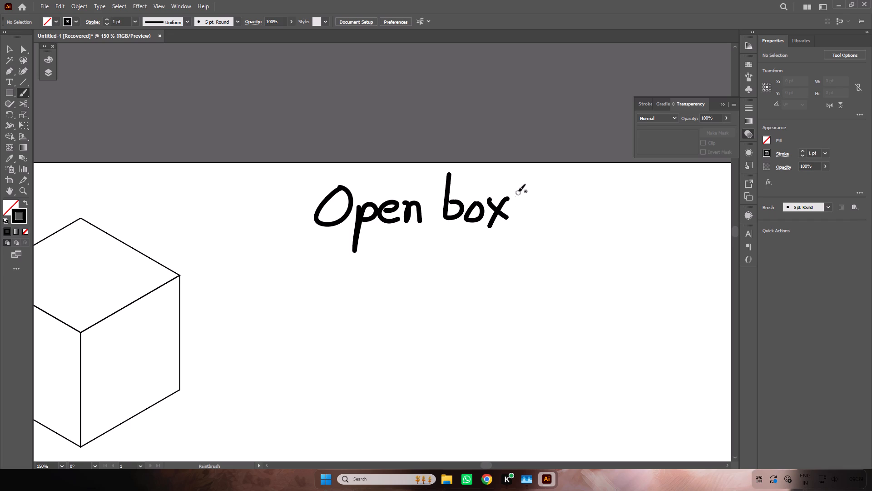
Paint a small mark after "box" and begin further hand-lettering beyond it with the Paintbrush.
drag(518, 187, 519, 191)
key(space)
key(space)
key(space)
key(space)
key(space)
key(space)
key(space)
drag(552, 201, 439, 193)
drag(444, 180, 442, 195)
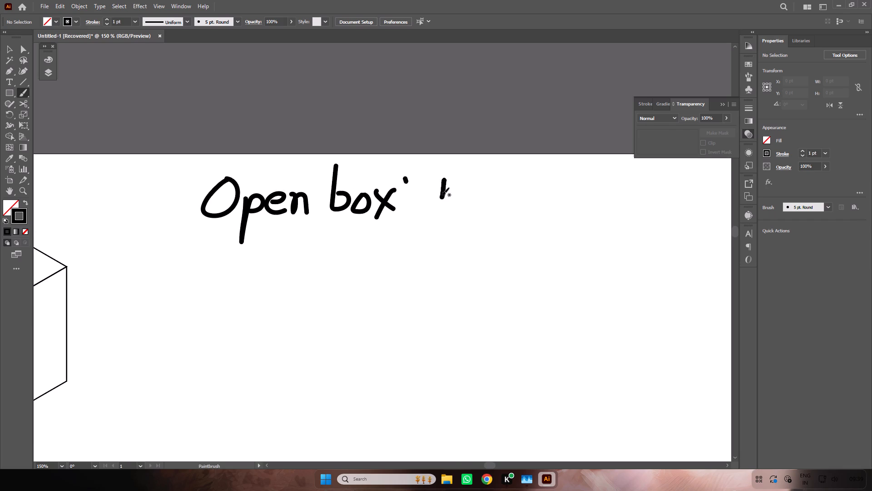
drag(442, 195, 442, 196)
click(446, 170)
drag(476, 166, 502, 186)
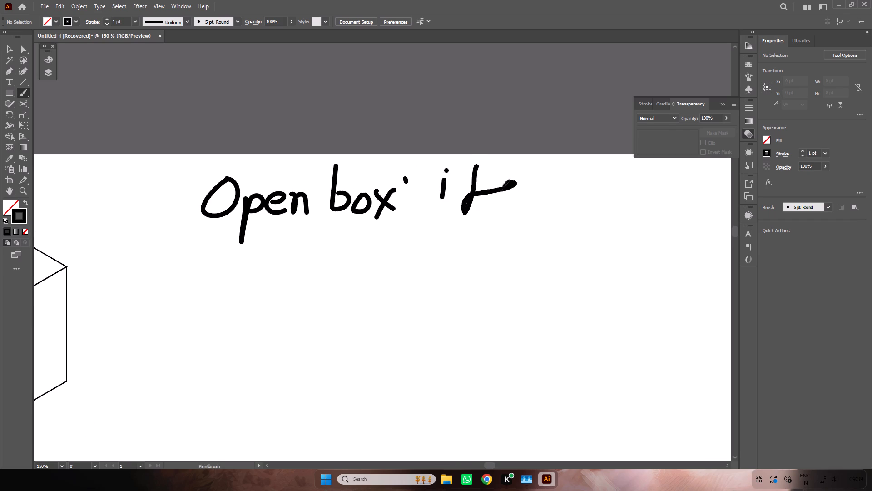
Undo the misdrawn stroke after the "i" and finish hand-lettering the word "idea" after "Open box" with the Paintbrush.
drag(502, 186, 536, 190)
key(ctrl+z)
drag(466, 167, 462, 182)
drag(472, 184, 489, 191)
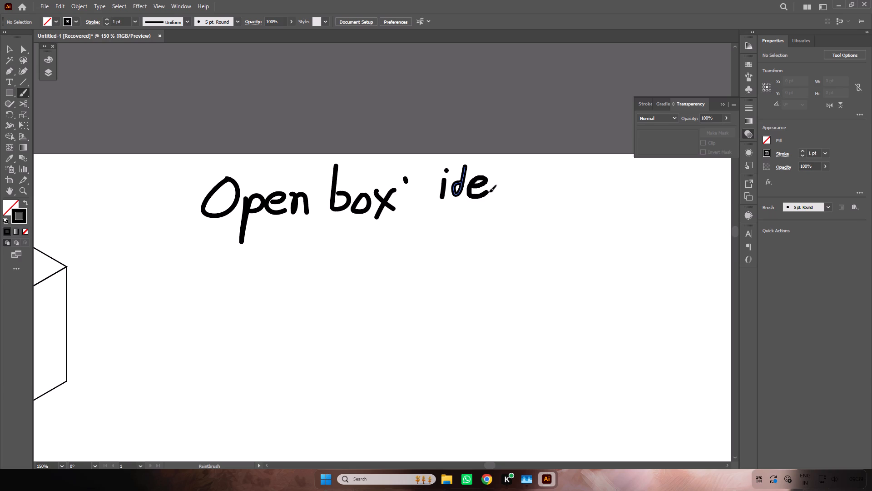
drag(489, 191, 489, 191)
drag(508, 180, 533, 191)
Underline the hand-lettered title "Open box idea" with one long Paintbrush stroke and return to the Selection tool.
drag(266, 253, 464, 223)
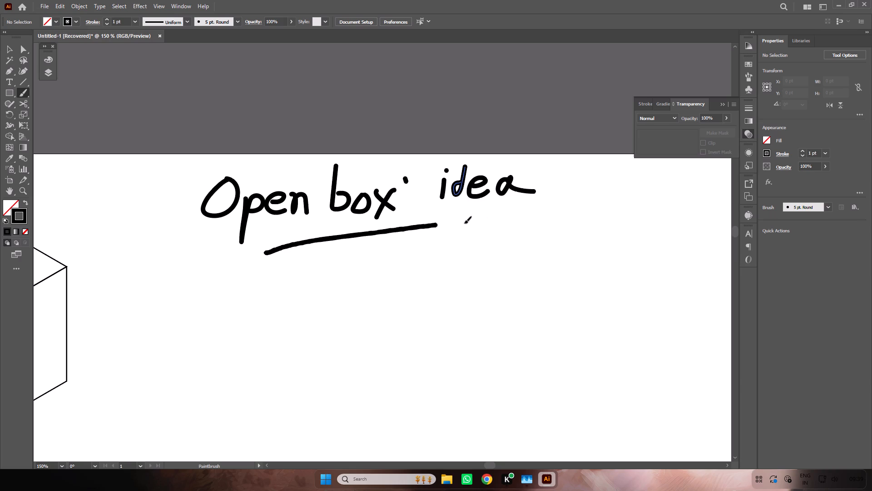
drag(464, 223, 577, 210)
key(ctrl+minus)
key(ctrl+minus)
key(ctrl+minus)
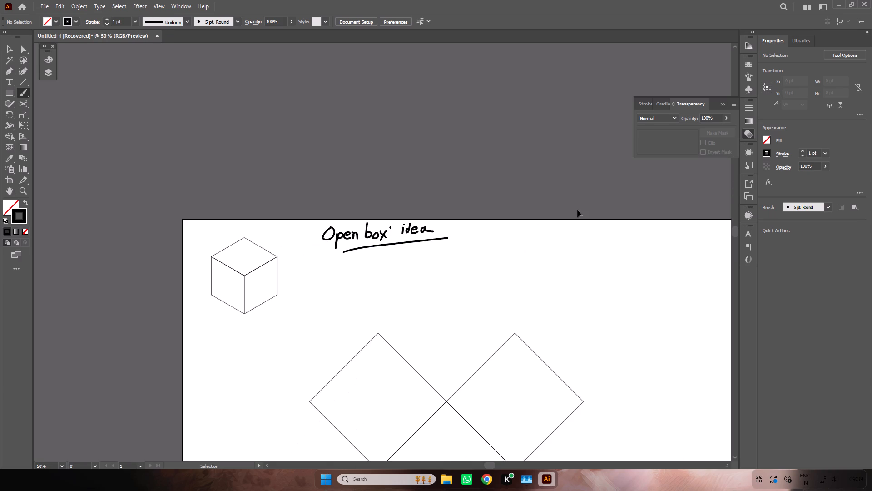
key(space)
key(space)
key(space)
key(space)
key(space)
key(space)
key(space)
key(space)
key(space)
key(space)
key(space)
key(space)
drag(524, 321, 477, 129)
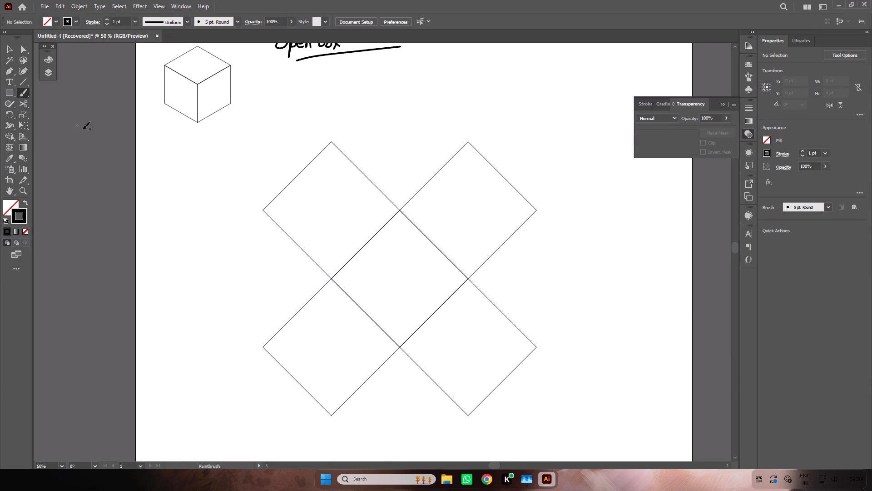
click(4, 45)
Switch to Chrome and examine the "xbox logo redesign" image results, opening the Instagram concept with the green square X logo.
click(490, 477)
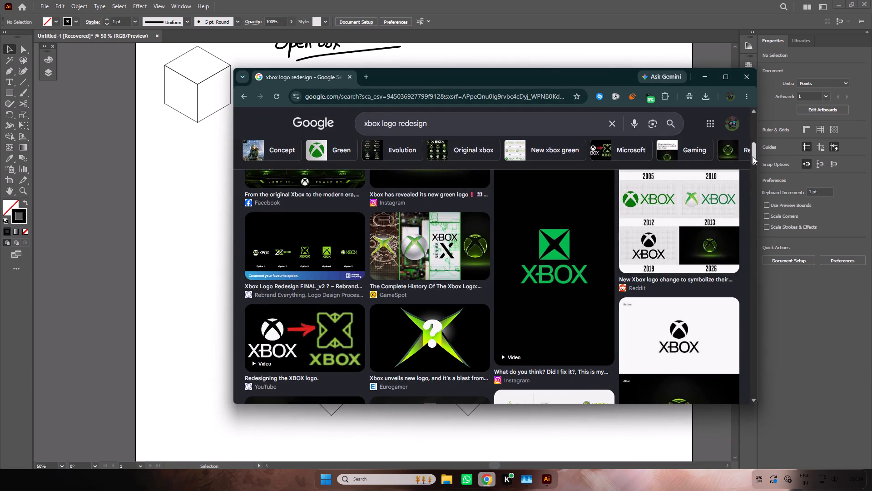
click(545, 257)
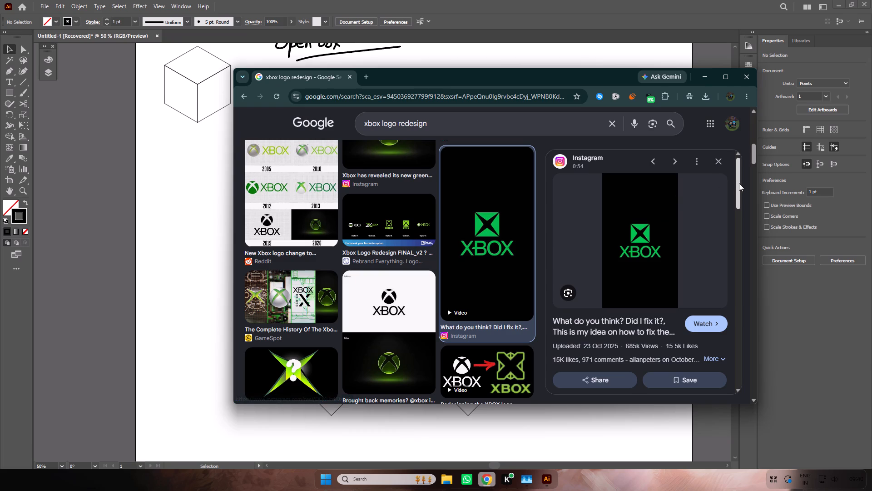
drag(755, 154, 754, 160)
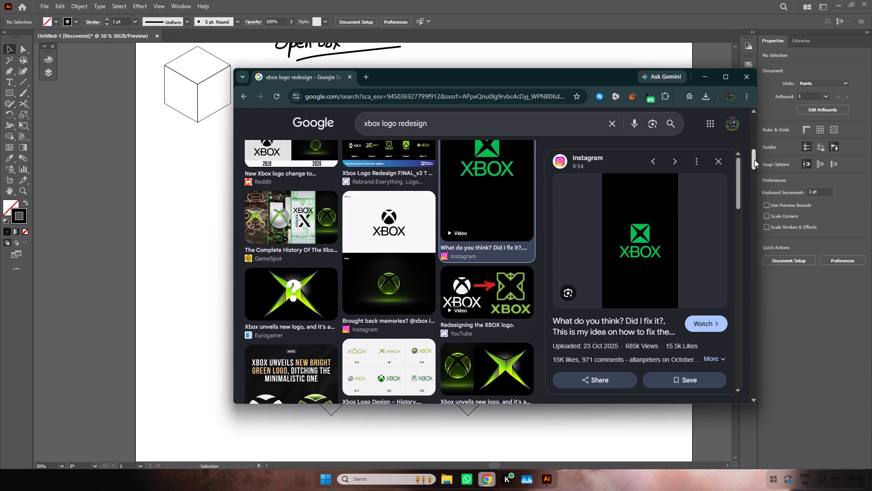
drag(754, 160, 749, 178)
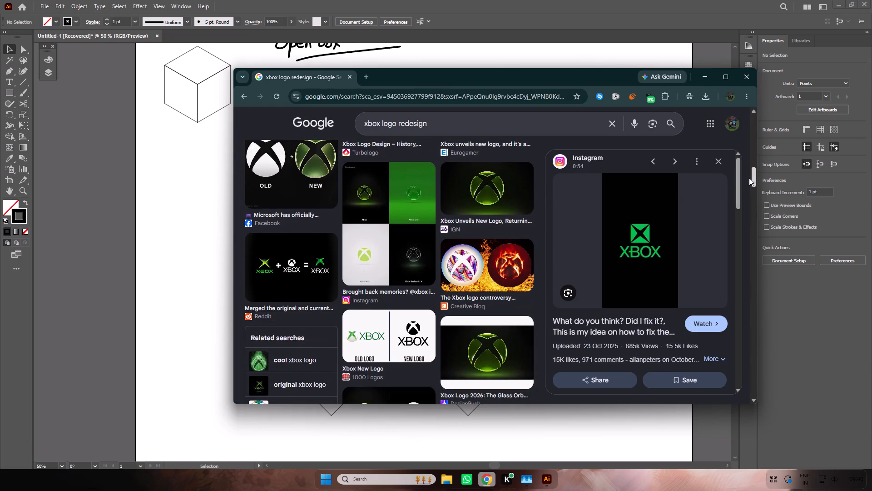
drag(749, 178, 752, 197)
drag(736, 176, 741, 213)
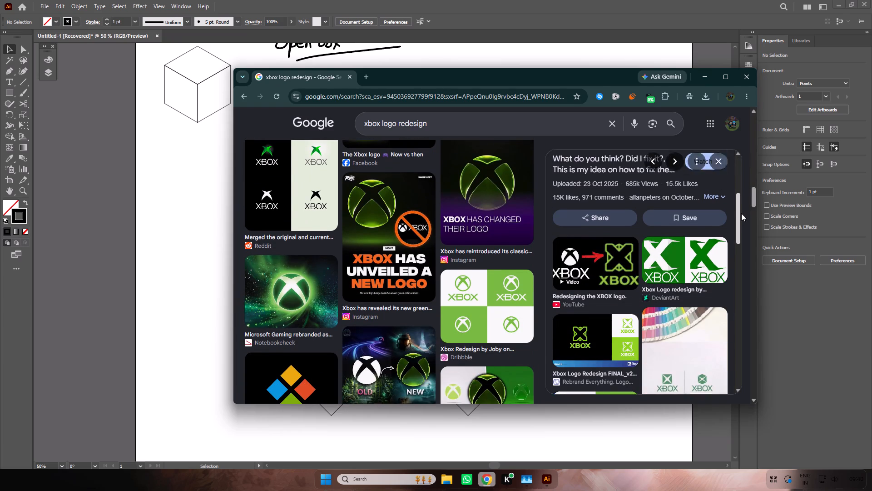
drag(741, 213, 728, 240)
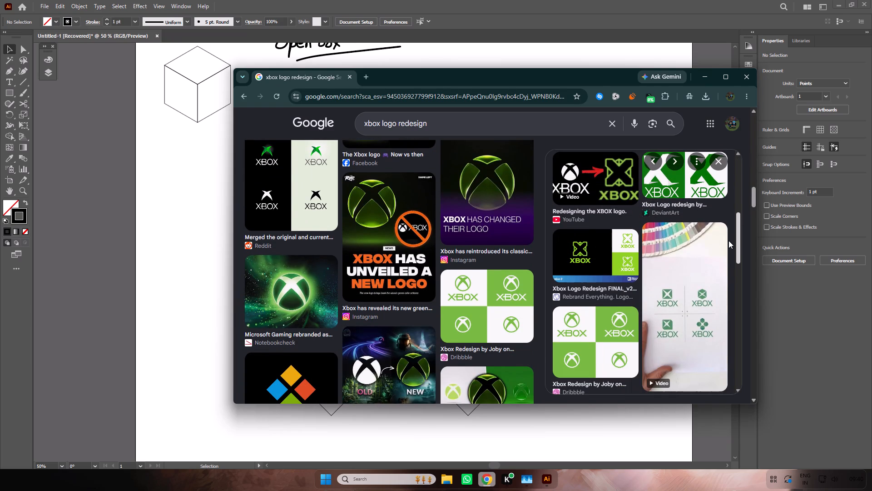
drag(728, 240, 735, 157)
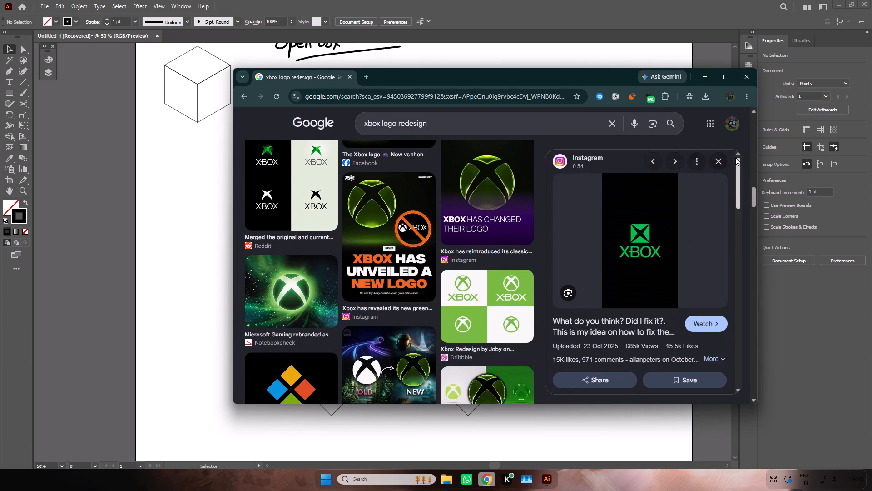
drag(735, 157, 735, 157)
Search Google Images for how to make a 4-point star in Illustrator.
drag(434, 119, 319, 125)
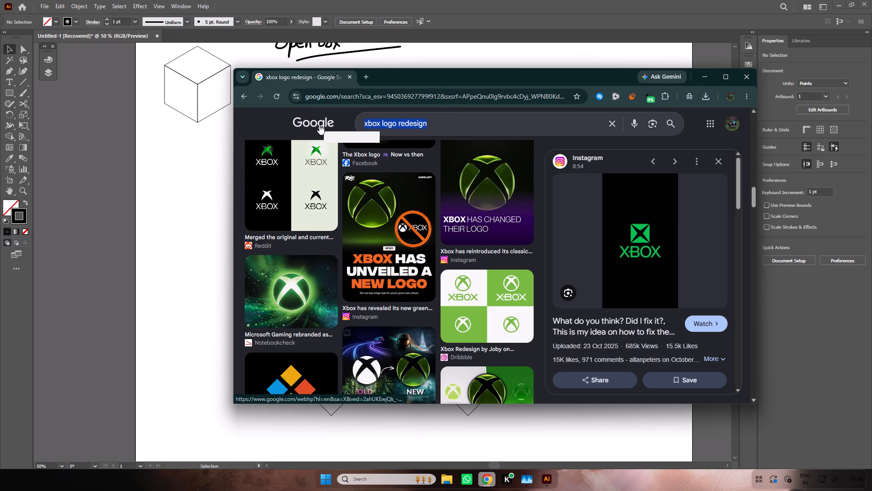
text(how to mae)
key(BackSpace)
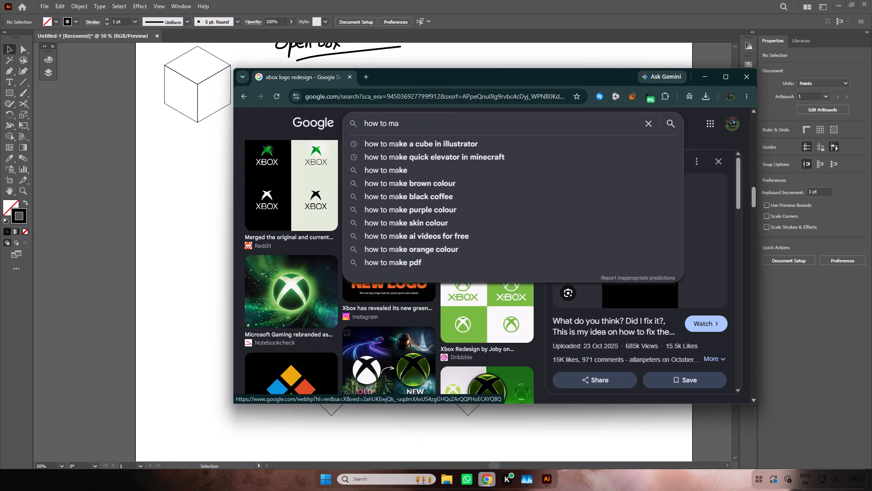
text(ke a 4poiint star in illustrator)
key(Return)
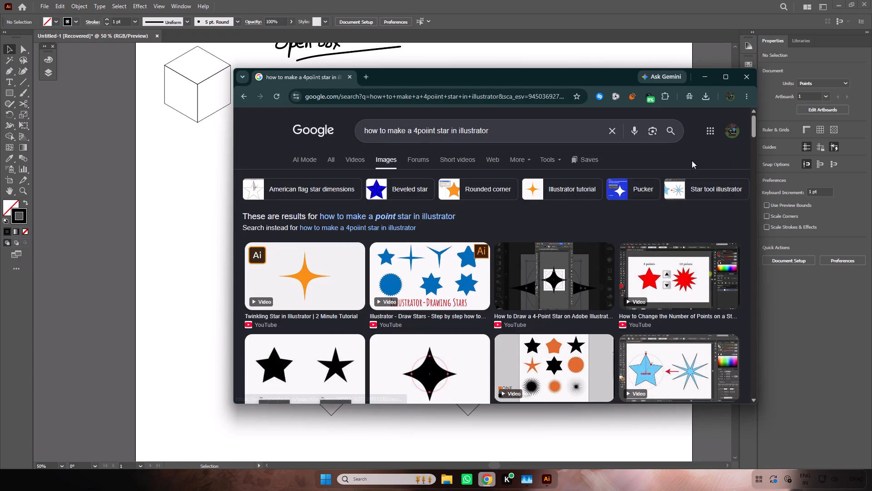
Look through Chrome's image results on making a 4-point star in Illustrator, and return to the artwork.
drag(755, 121, 755, 121)
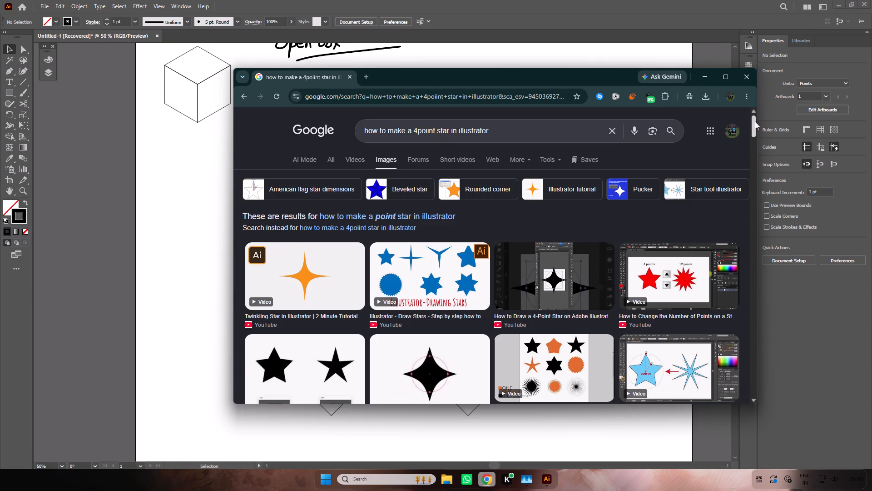
drag(755, 121, 753, 130)
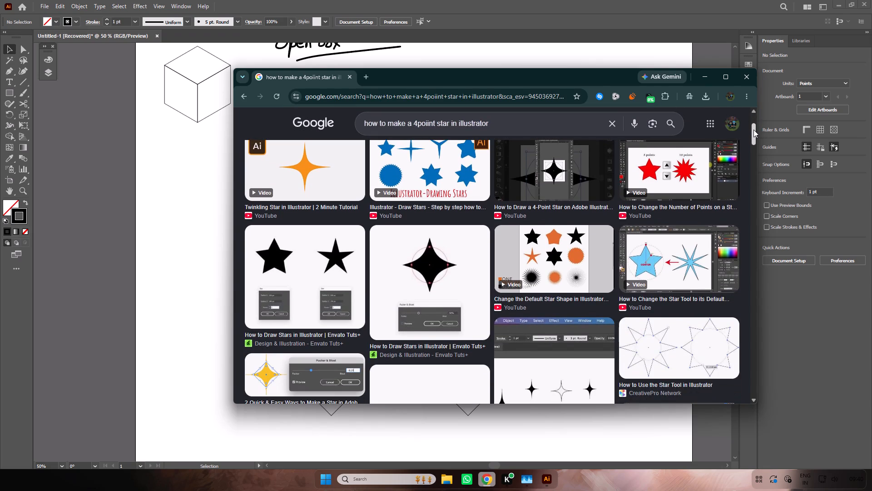
drag(753, 130, 753, 130)
drag(753, 130, 753, 135)
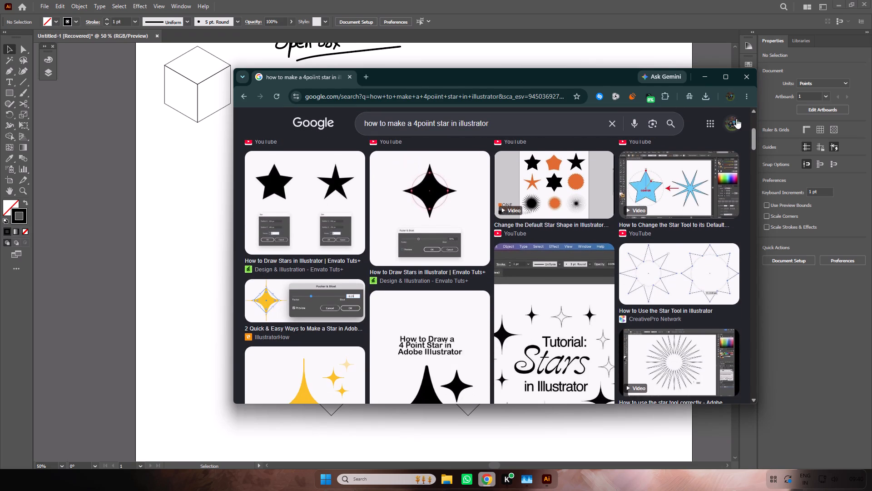
double_click(710, 78)
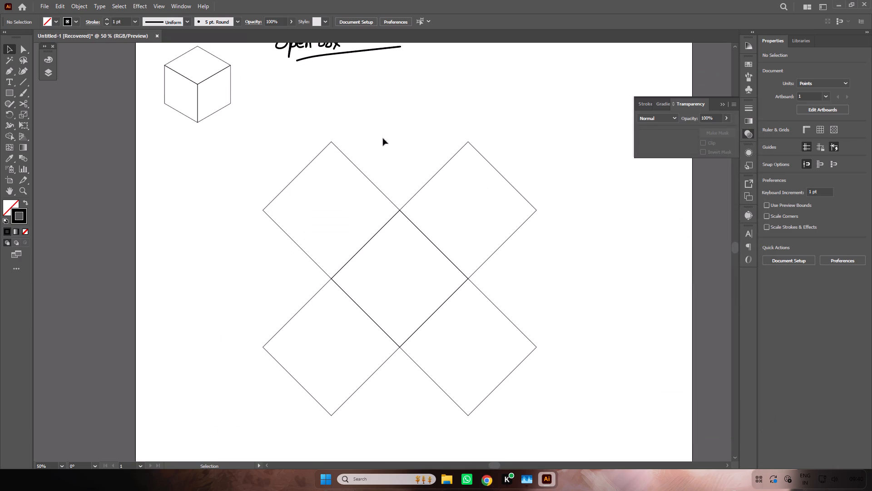
Create a 4-point star with radii of 25 pt and 50 pt between the cube and the upper-left diamond.
drag(12, 92, 52, 131)
click(263, 154)
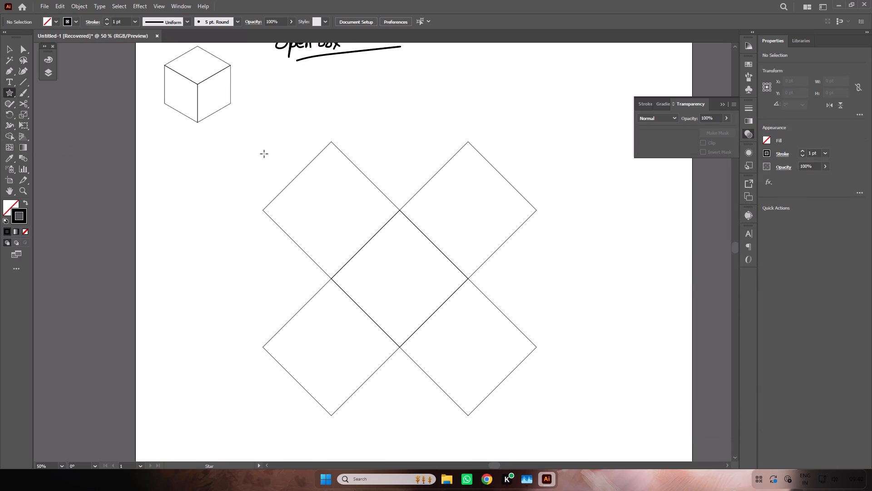
key(4)
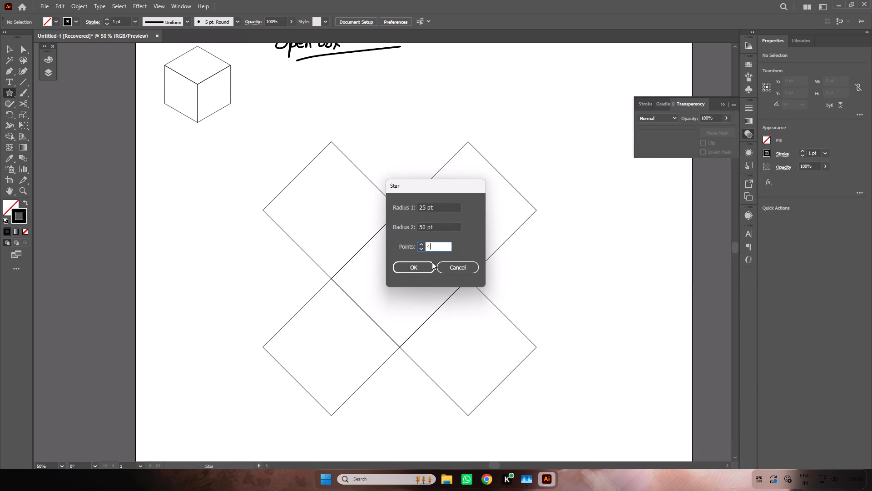
click(427, 265)
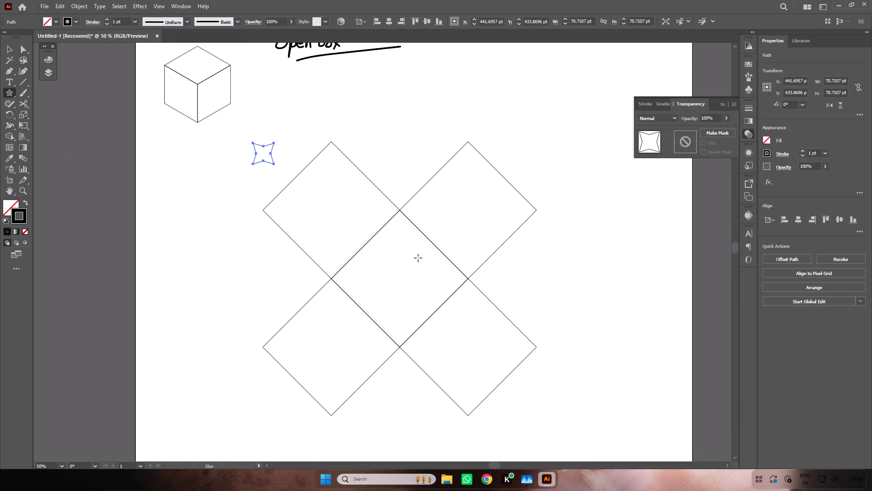
Scale the star up proportionally to about 412 pt wide and centre it over the middle diamond.
key(v)
drag(273, 142, 275, 141)
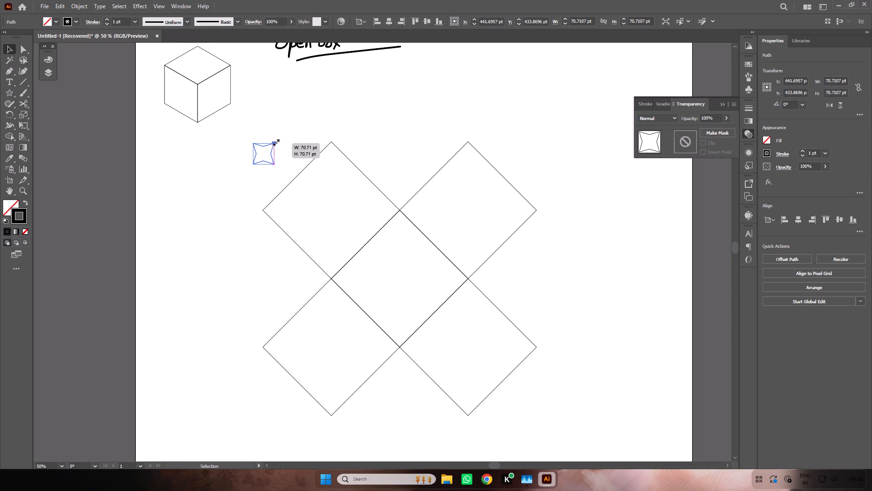
drag(275, 141, 297, 130)
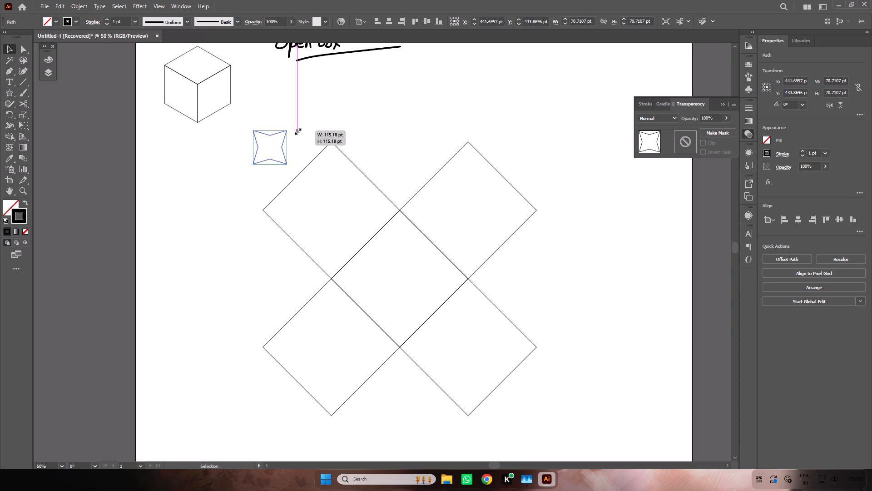
drag(297, 130, 411, 95)
drag(309, 140, 442, 267)
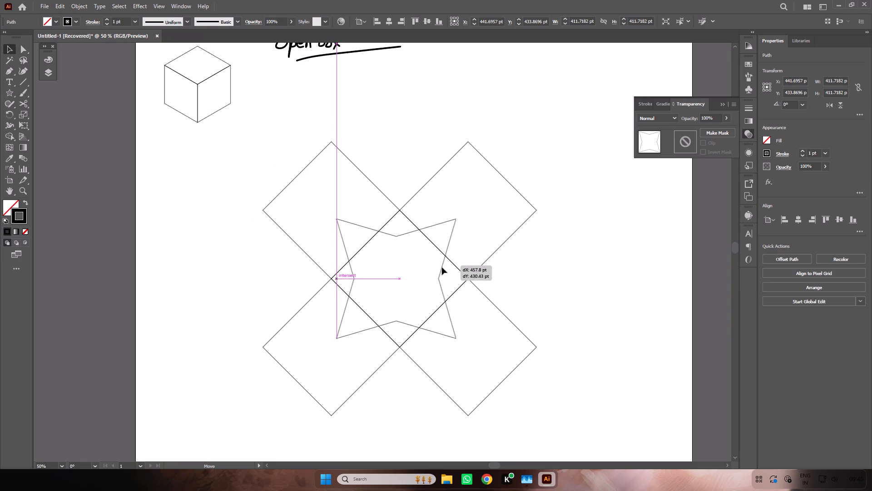
drag(442, 267, 447, 266)
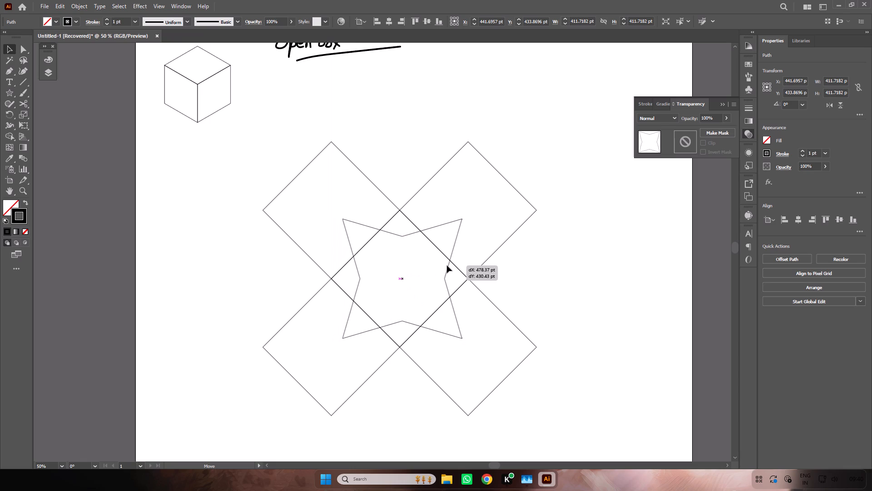
drag(447, 266, 446, 266)
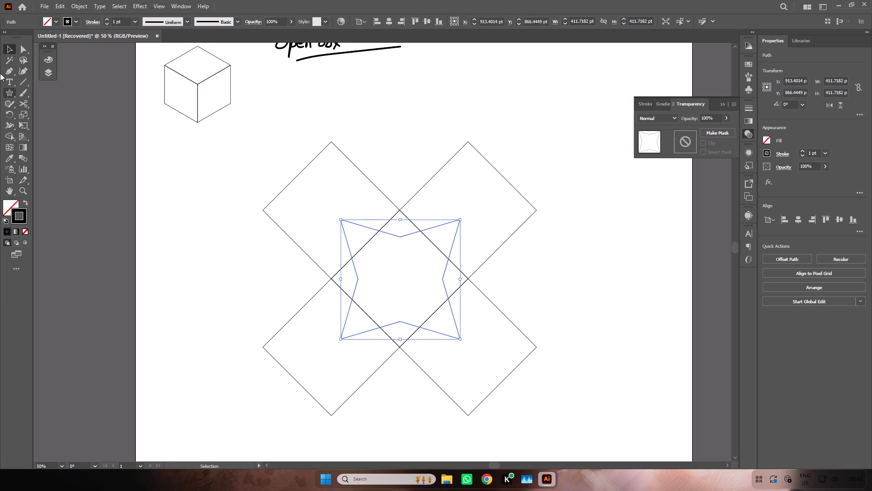
Extend the star's four points diagonally to the midpoints of the outer diamonds' far edges, making it about 709 pt wide.
click(23, 51)
ctrl+click(539, 274)
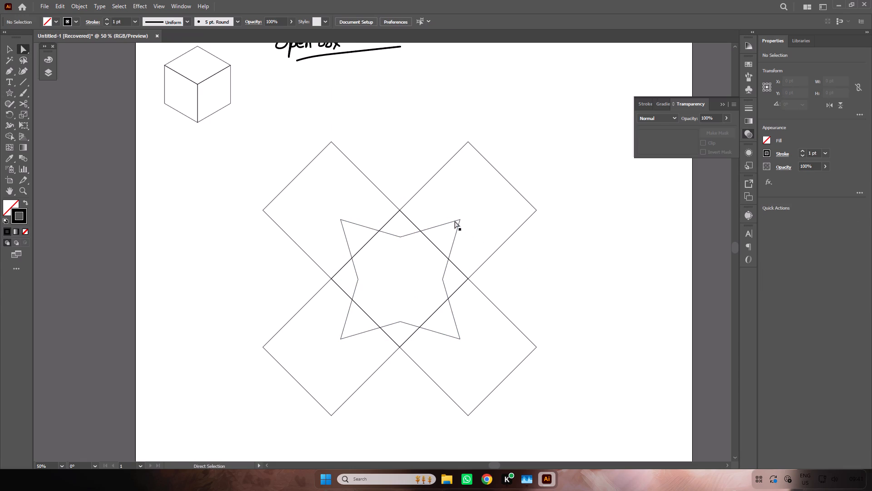
click(460, 222)
drag(460, 220, 475, 200)
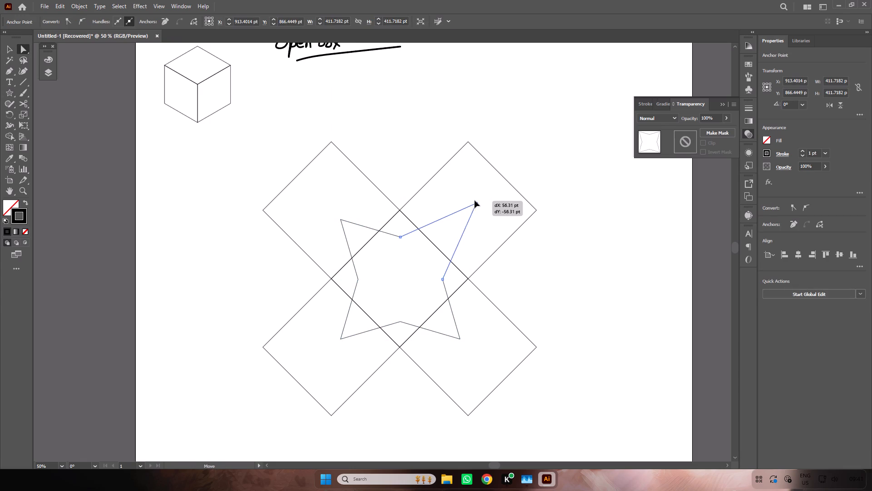
drag(475, 200, 505, 179)
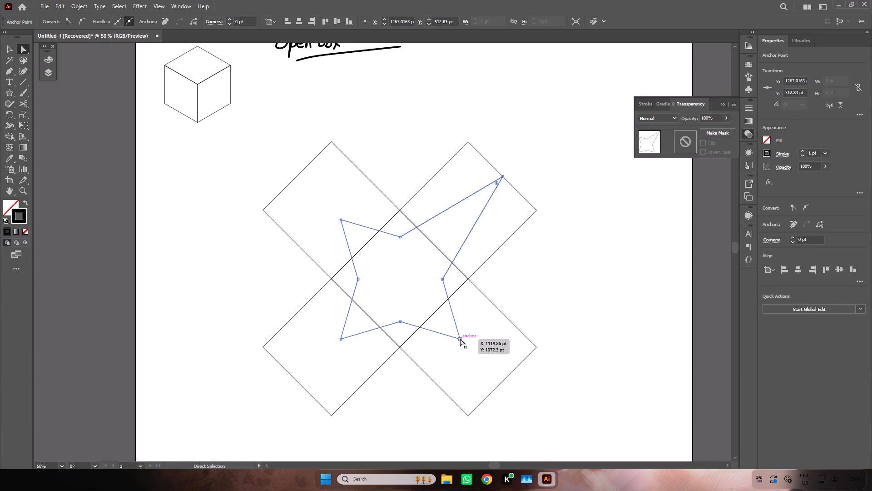
drag(460, 339, 500, 385)
drag(340, 340, 325, 358)
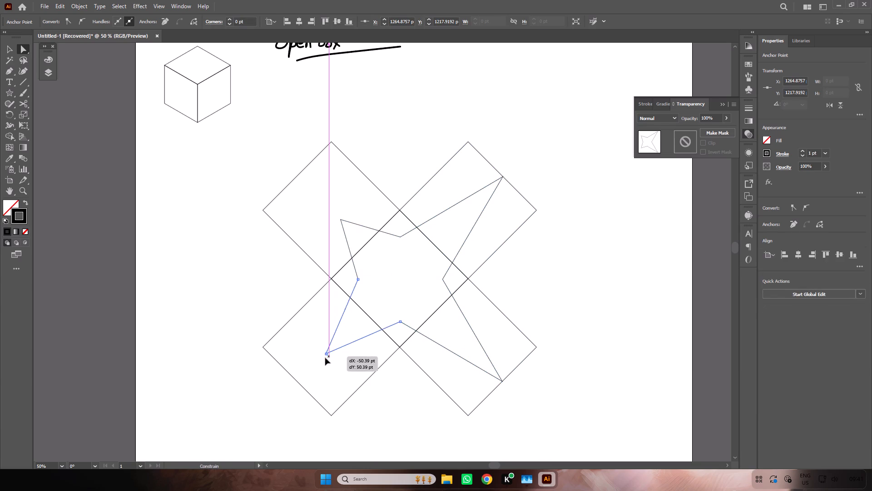
drag(325, 358, 299, 380)
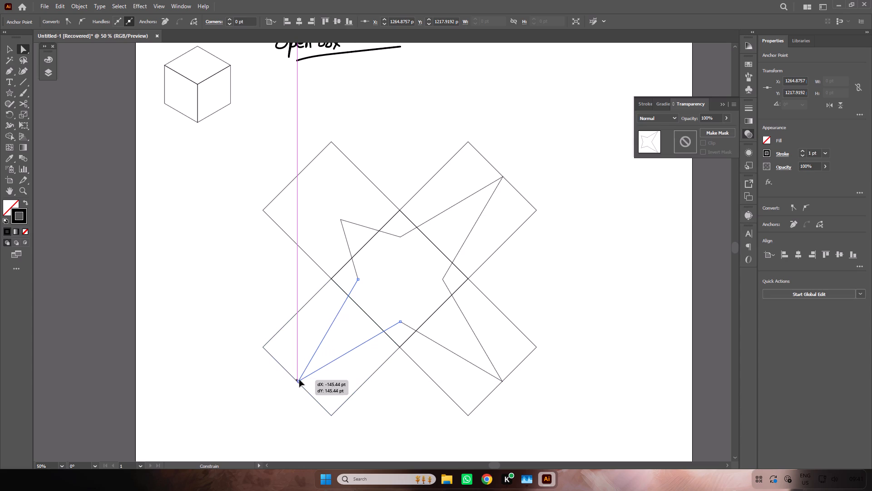
drag(299, 380, 297, 381)
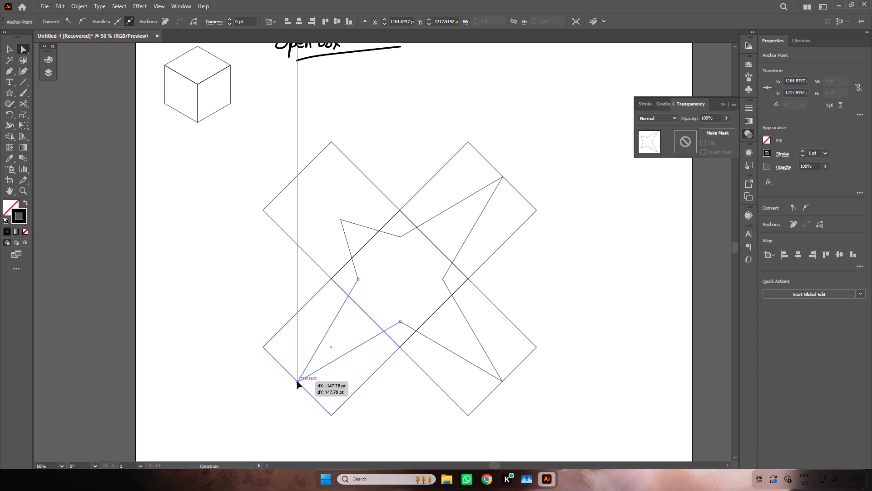
drag(297, 381, 297, 381)
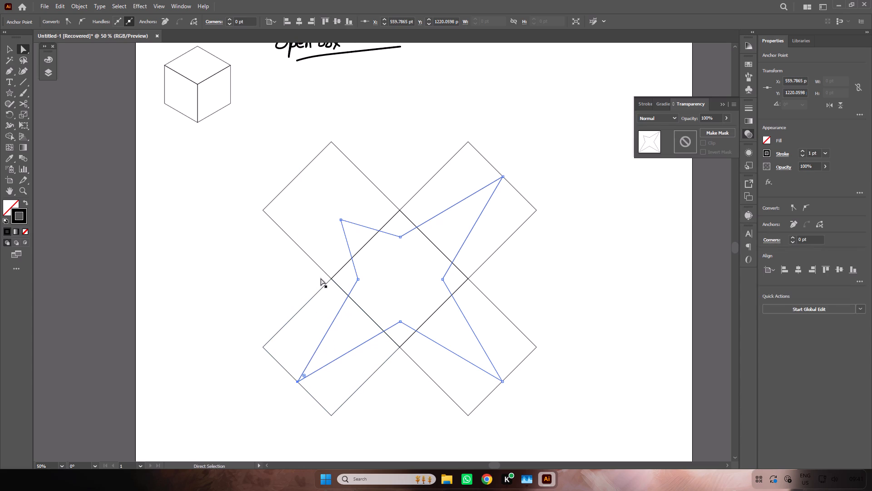
drag(341, 220, 306, 189)
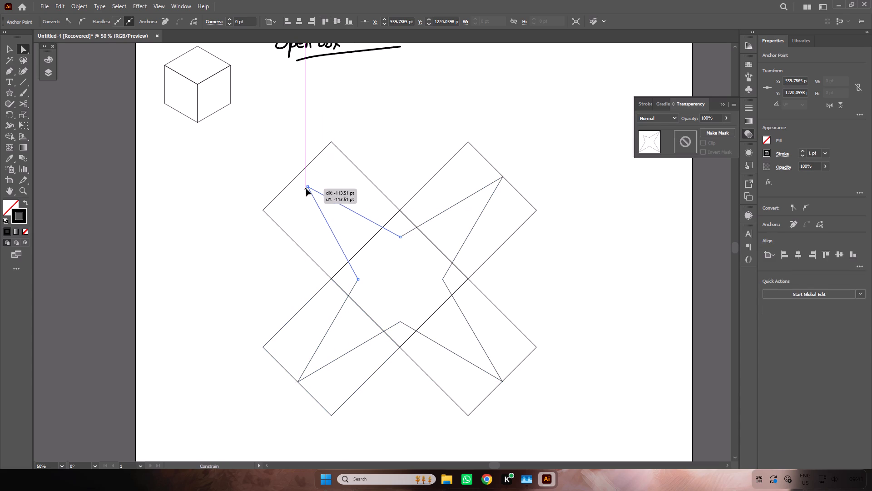
drag(306, 189, 296, 175)
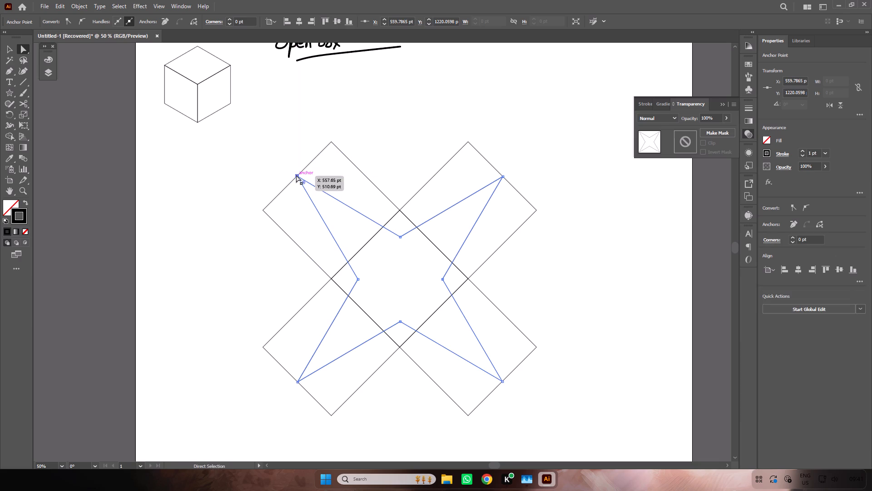
click(401, 238)
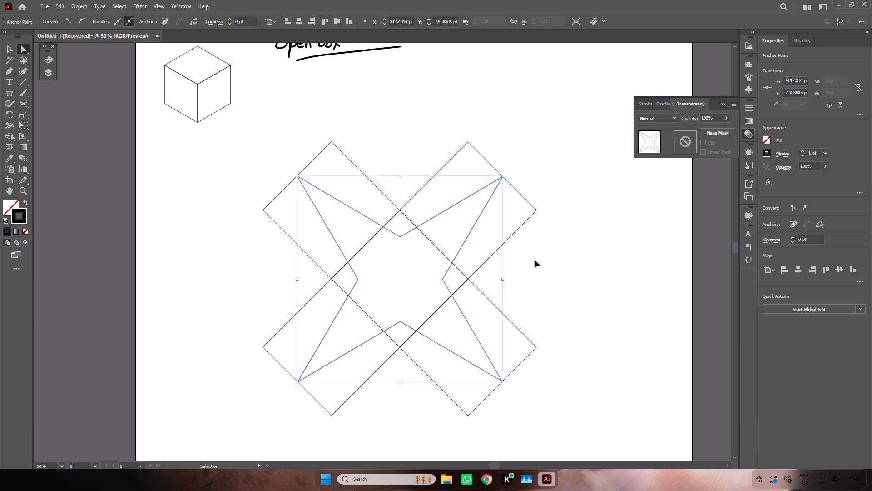
key(ctrl+z)
key(v)
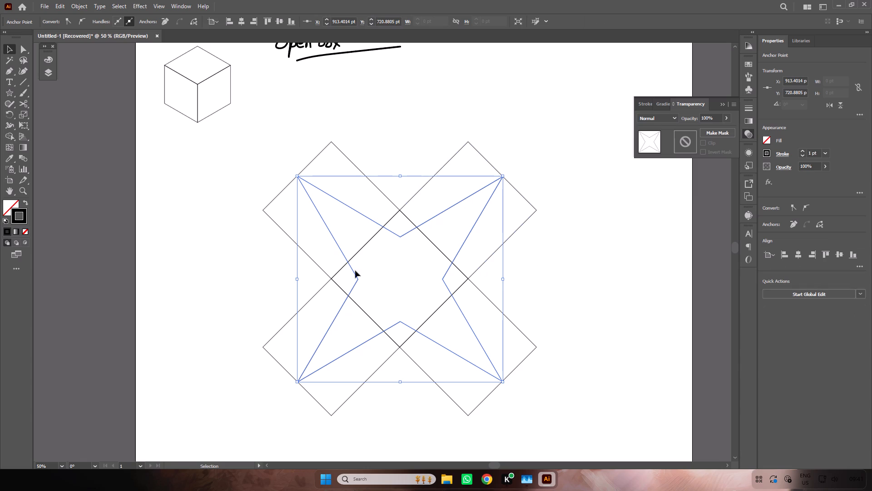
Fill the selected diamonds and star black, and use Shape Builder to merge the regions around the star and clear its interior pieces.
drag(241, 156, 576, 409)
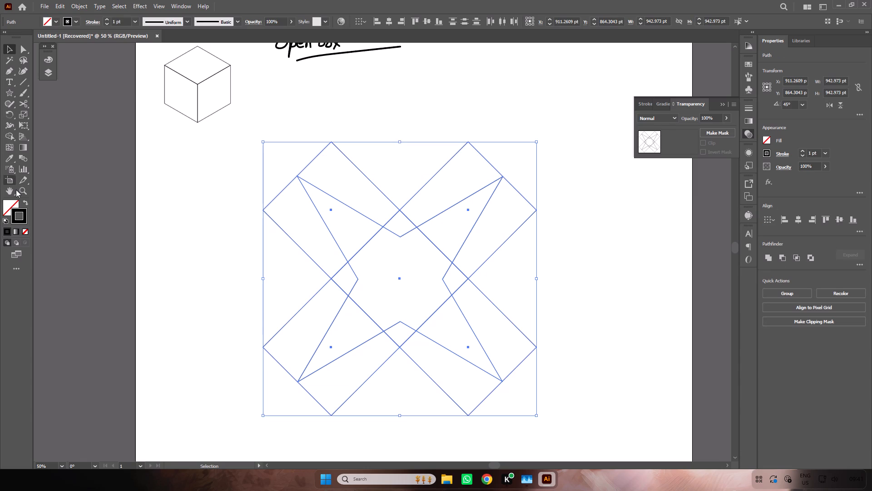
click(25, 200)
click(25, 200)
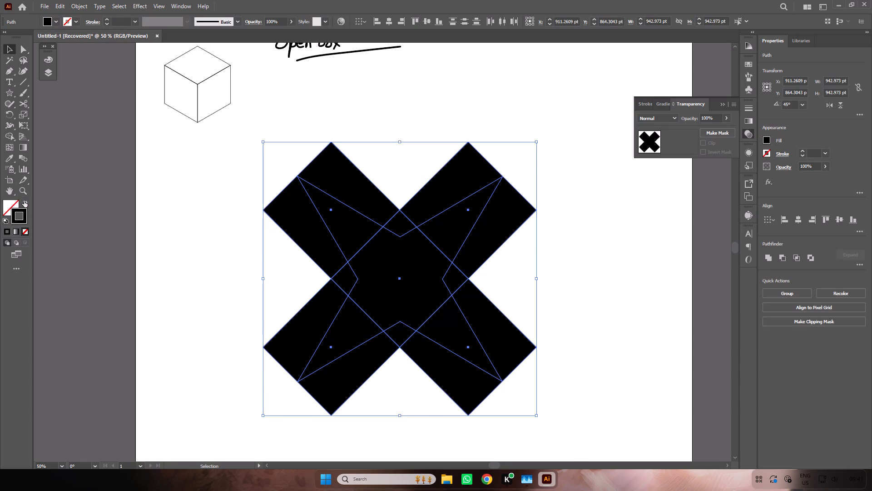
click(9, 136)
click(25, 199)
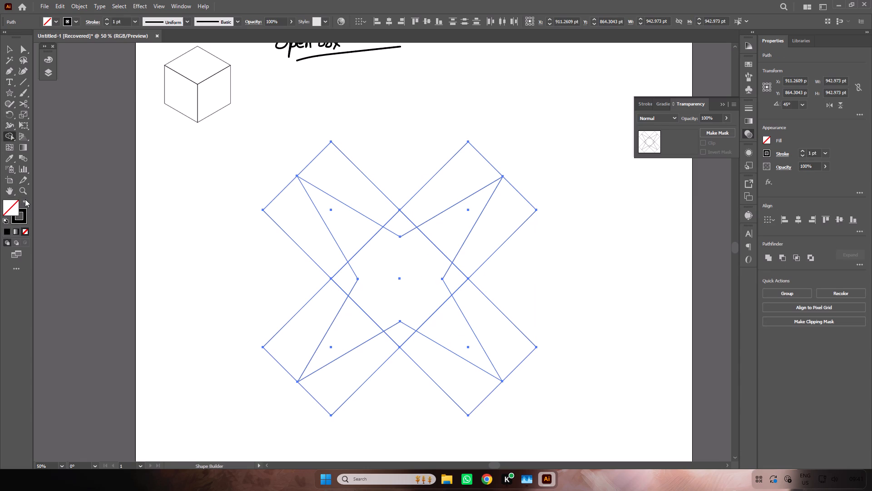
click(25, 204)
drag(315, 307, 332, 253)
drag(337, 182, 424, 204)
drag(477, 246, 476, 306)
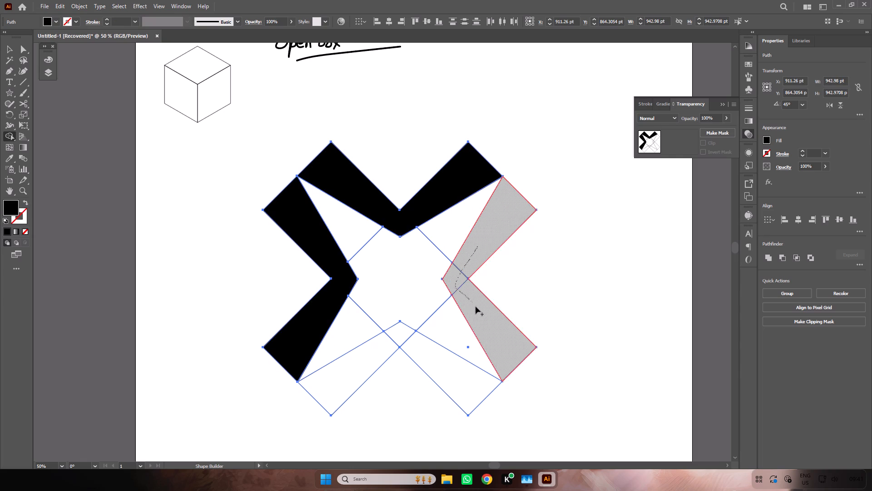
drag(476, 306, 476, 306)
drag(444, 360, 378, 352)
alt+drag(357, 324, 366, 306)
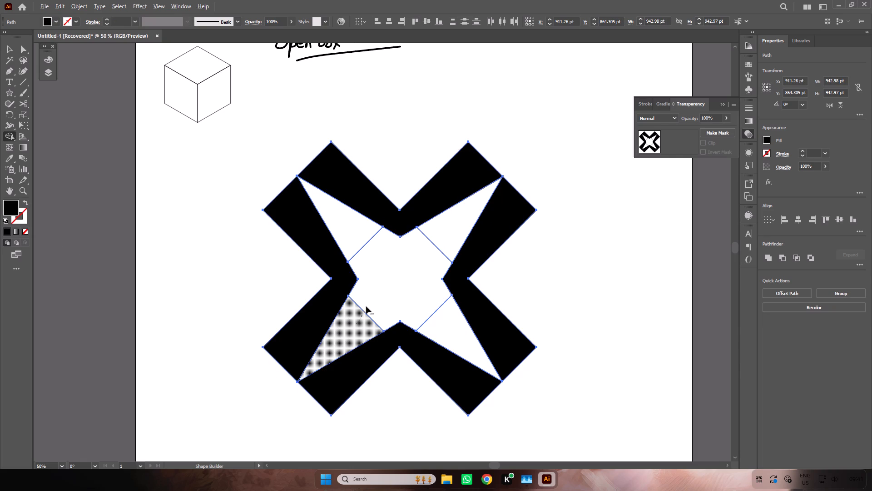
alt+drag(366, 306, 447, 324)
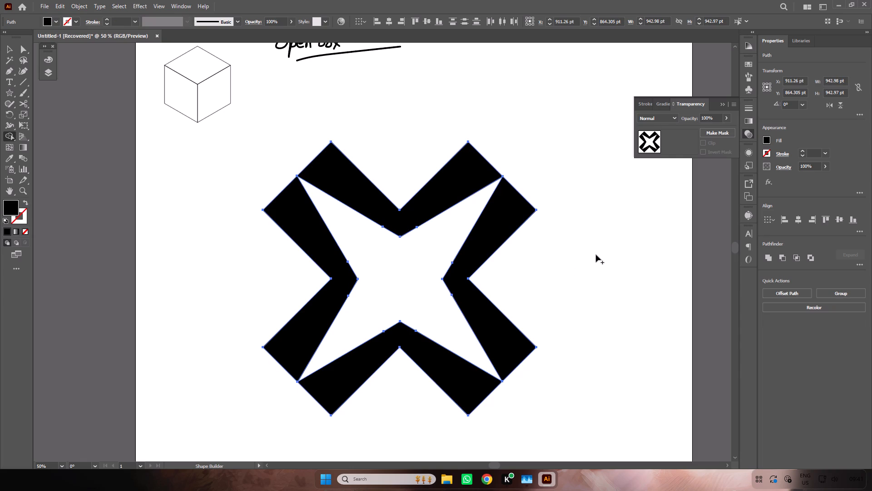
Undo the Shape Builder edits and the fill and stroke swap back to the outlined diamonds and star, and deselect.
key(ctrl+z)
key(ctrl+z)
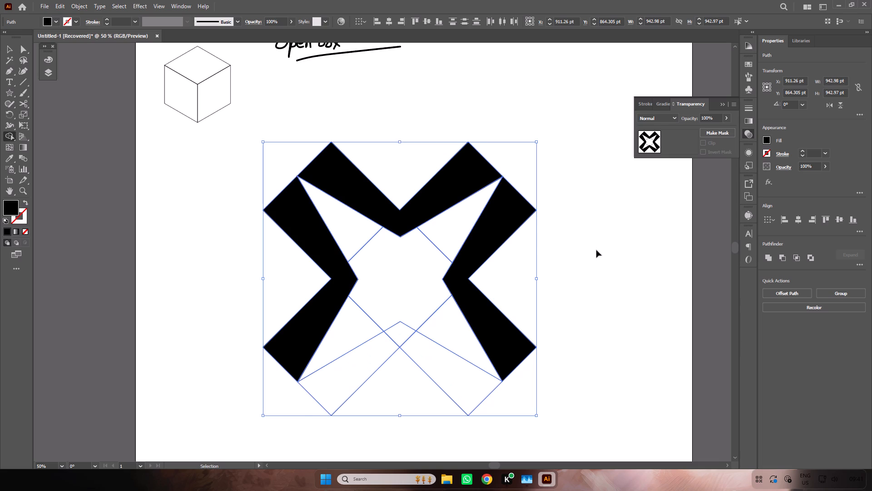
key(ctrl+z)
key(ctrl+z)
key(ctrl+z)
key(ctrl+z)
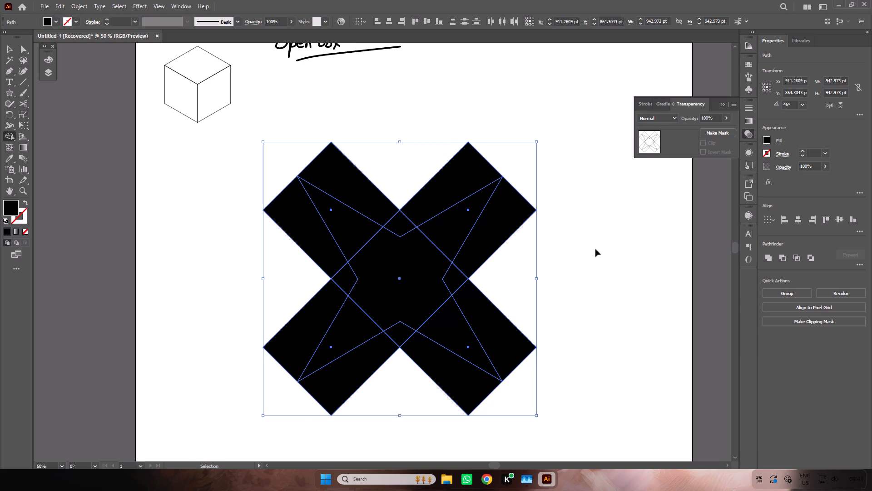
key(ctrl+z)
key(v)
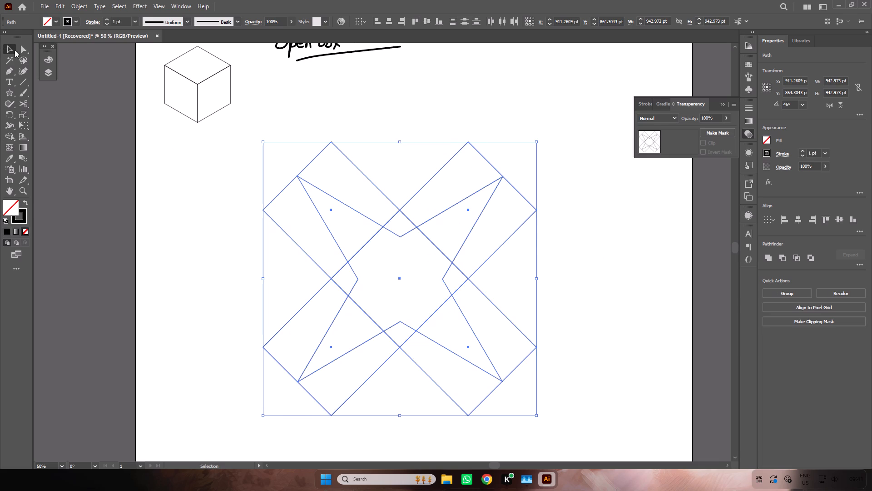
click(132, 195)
Scale the star down proportionally about its centre to about 431 pt wide.
click(338, 247)
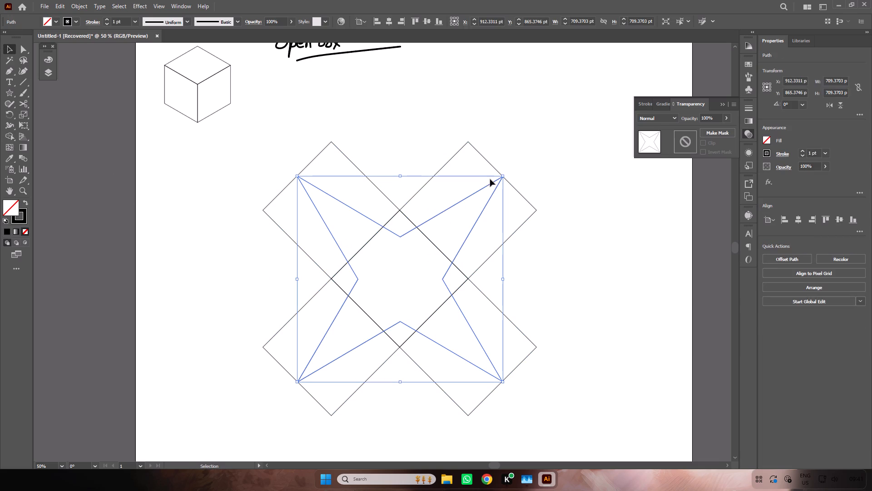
alt+shift+drag(501, 177, 479, 203)
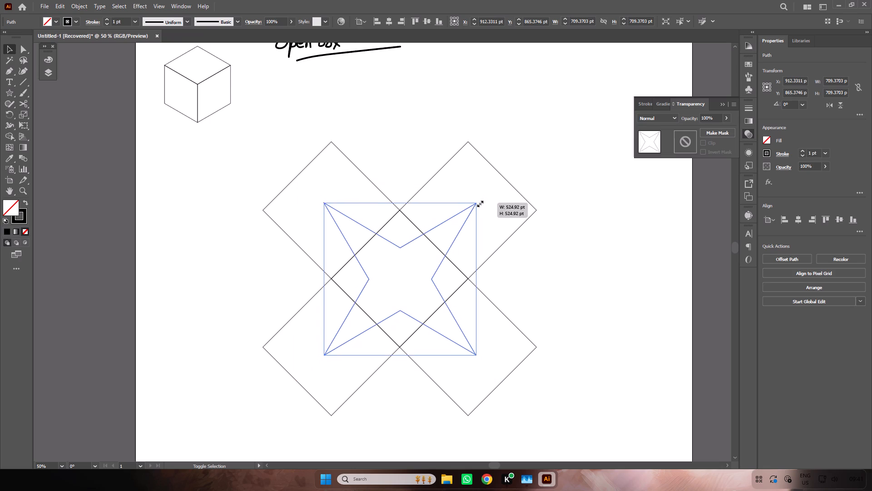
alt+shift+drag(479, 203, 463, 224)
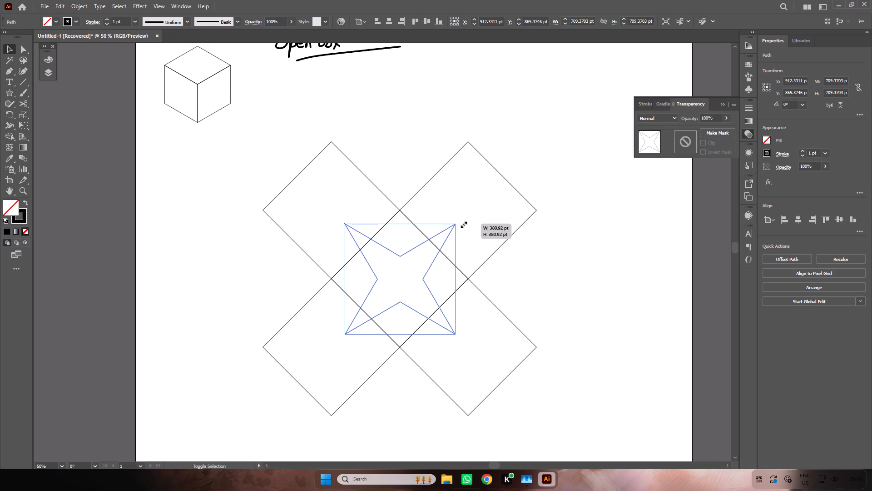
alt+shift+drag(463, 224, 466, 222)
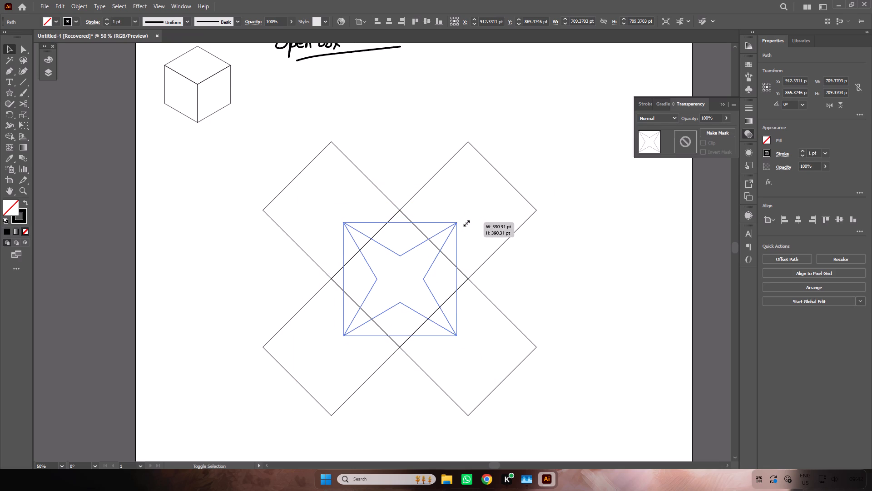
alt+shift+drag(466, 222, 476, 216)
Extend the smaller star's four points diagonally to the midpoints of the outer diamonds' far edges, and deselect.
click(25, 47)
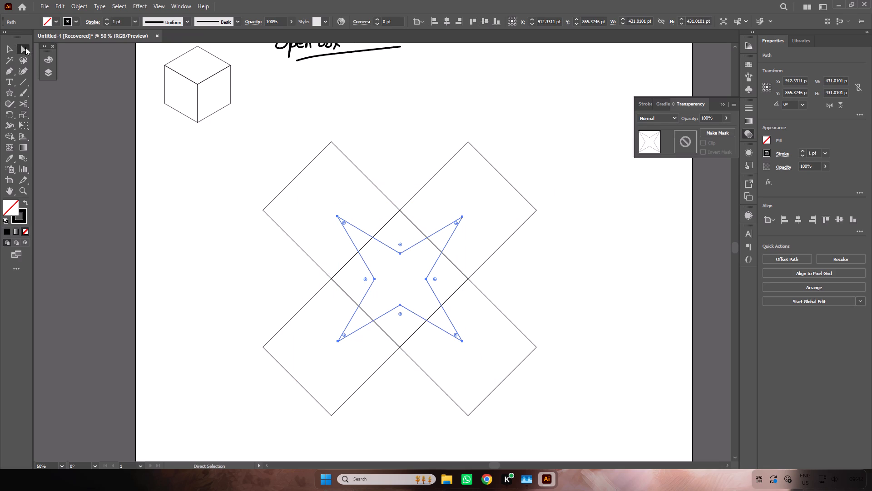
click(462, 217)
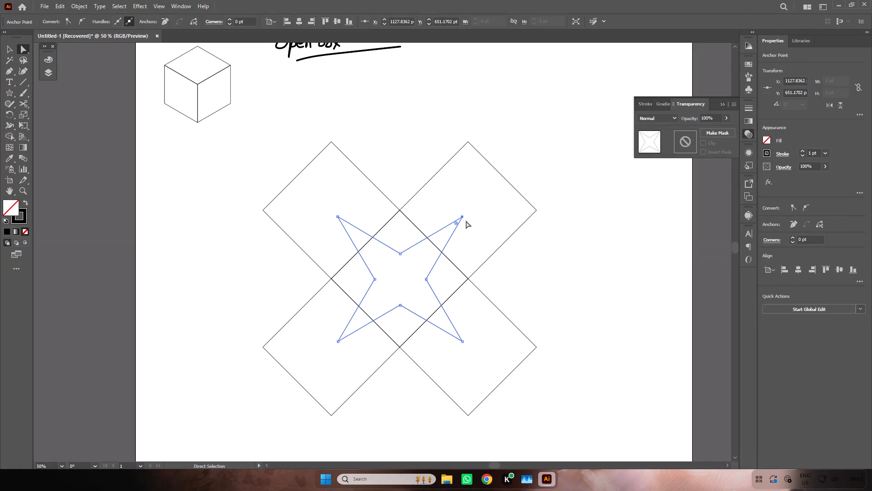
drag(463, 216, 507, 182)
drag(339, 218, 298, 184)
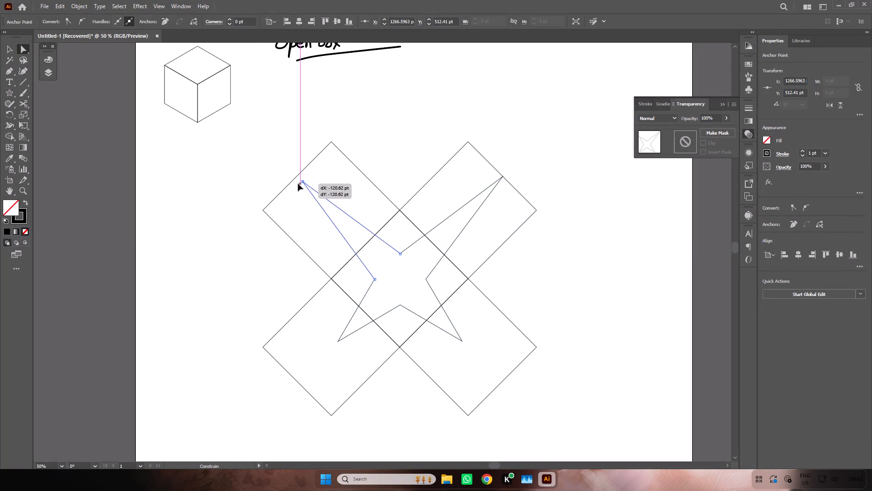
drag(298, 184, 293, 180)
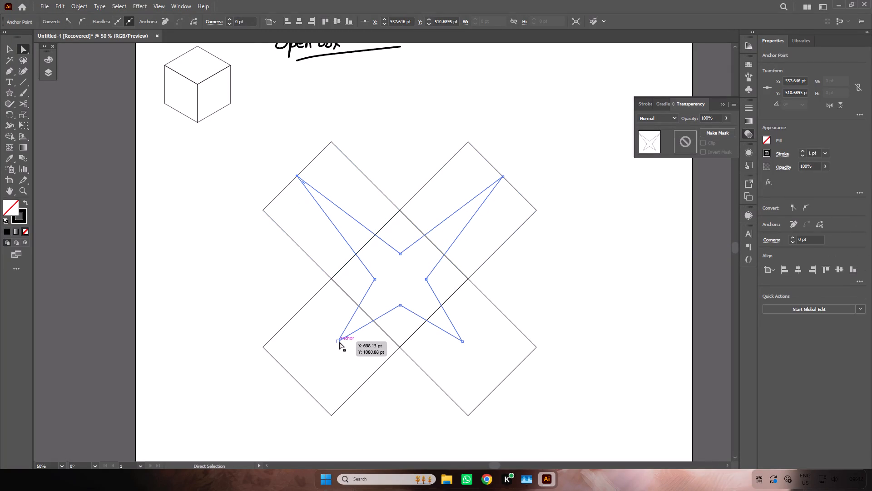
drag(339, 342, 296, 380)
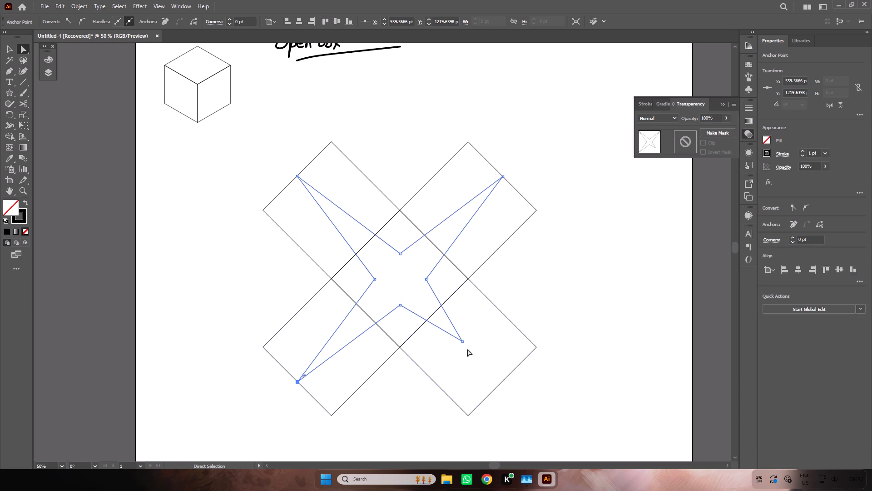
drag(463, 341, 503, 382)
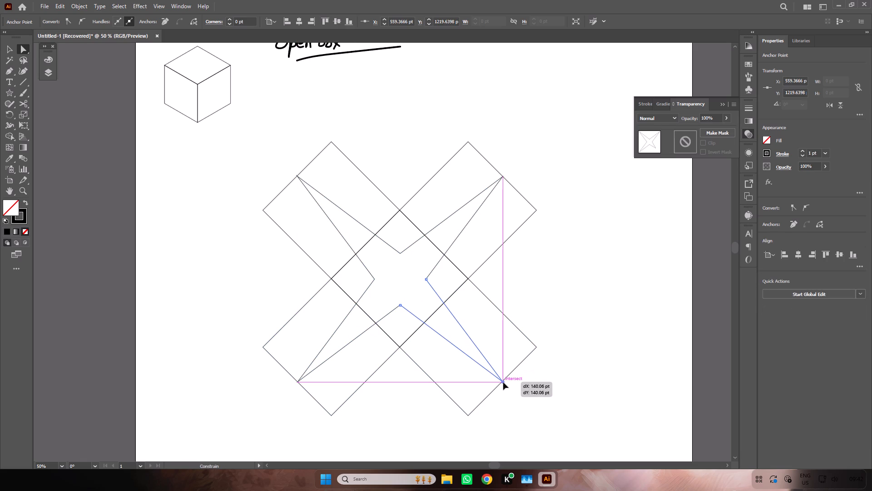
drag(503, 382, 504, 383)
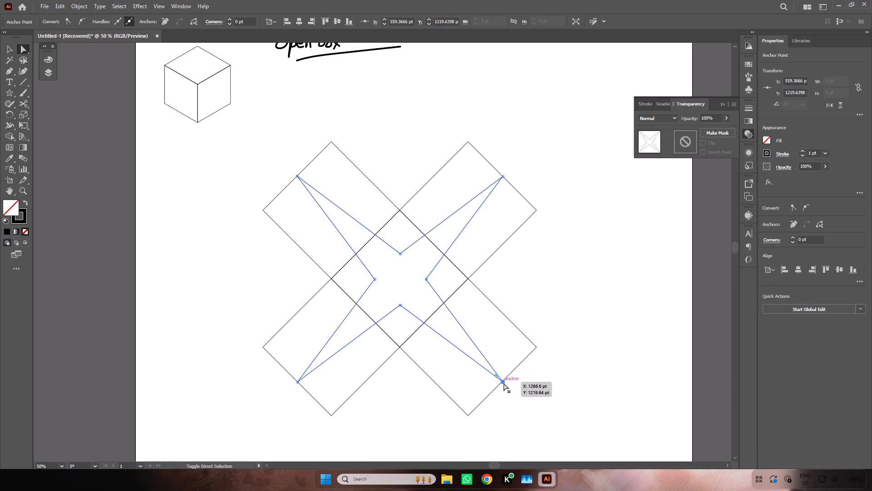
key(v)
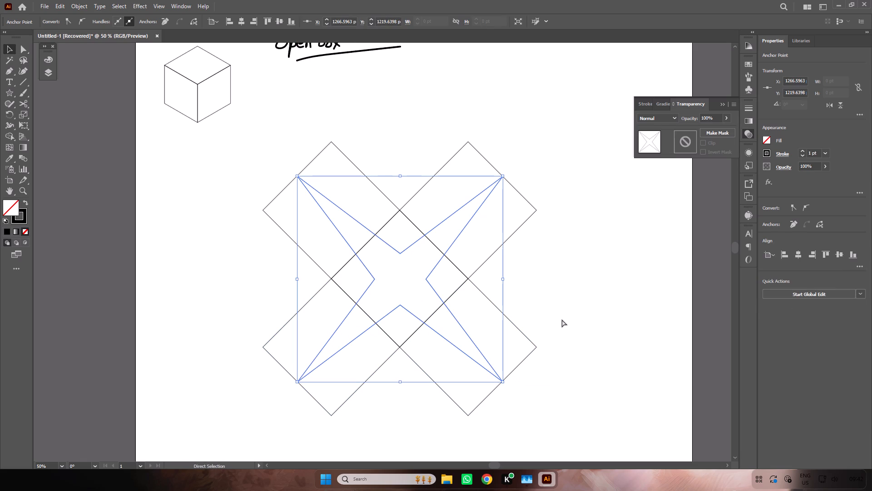
ctrl+click(562, 320)
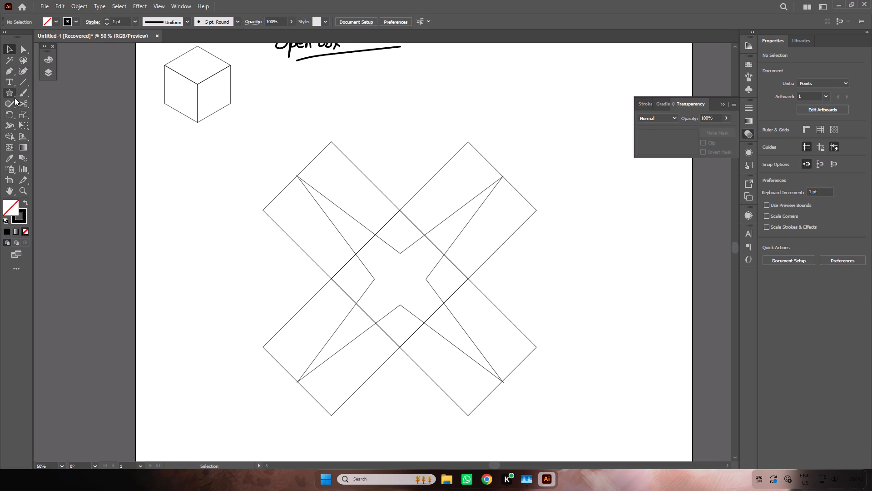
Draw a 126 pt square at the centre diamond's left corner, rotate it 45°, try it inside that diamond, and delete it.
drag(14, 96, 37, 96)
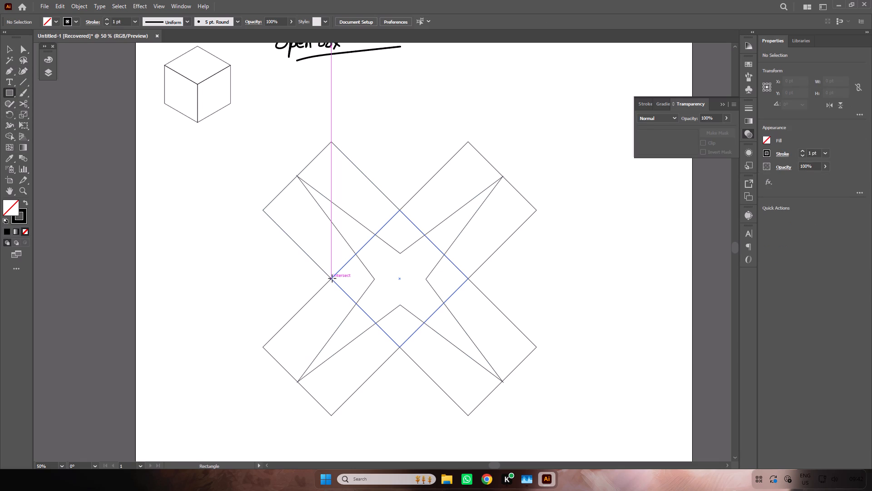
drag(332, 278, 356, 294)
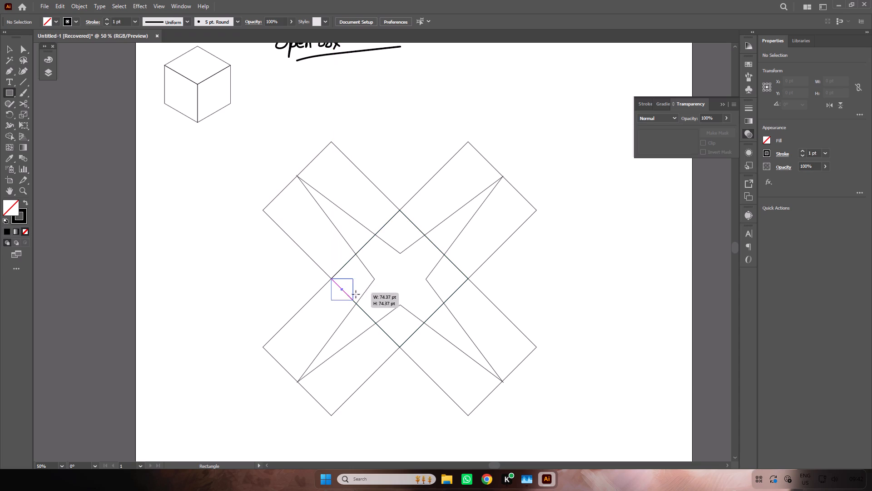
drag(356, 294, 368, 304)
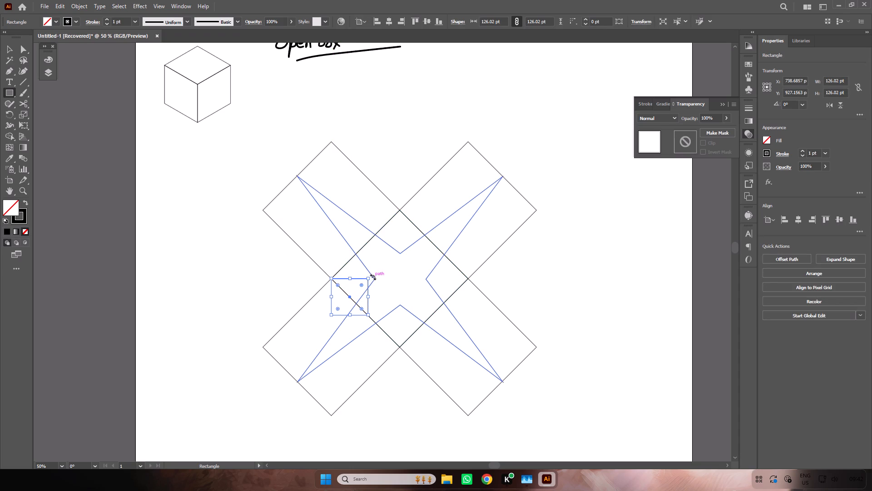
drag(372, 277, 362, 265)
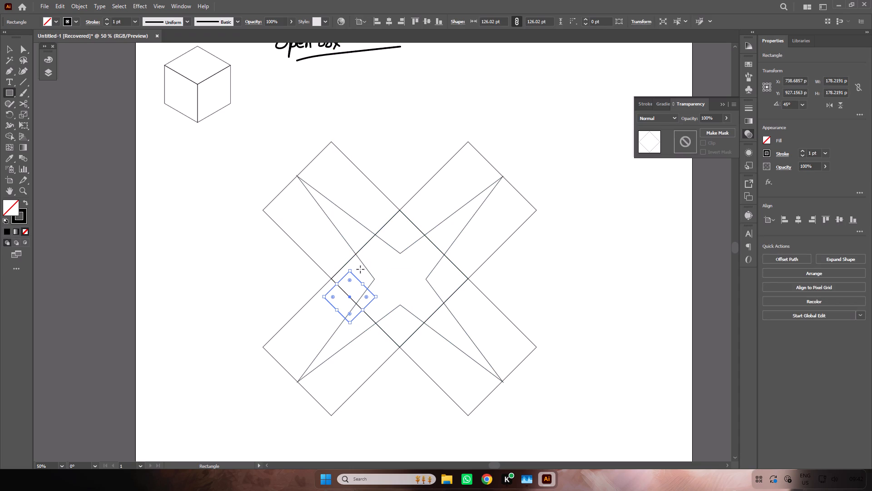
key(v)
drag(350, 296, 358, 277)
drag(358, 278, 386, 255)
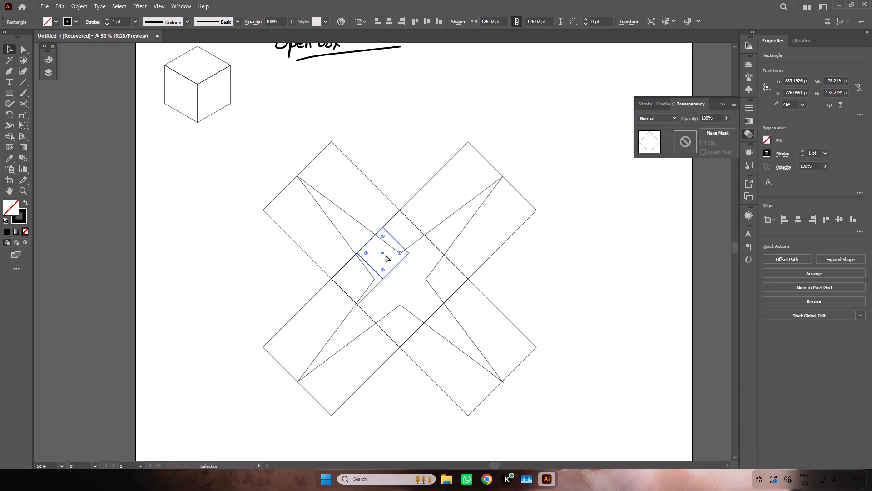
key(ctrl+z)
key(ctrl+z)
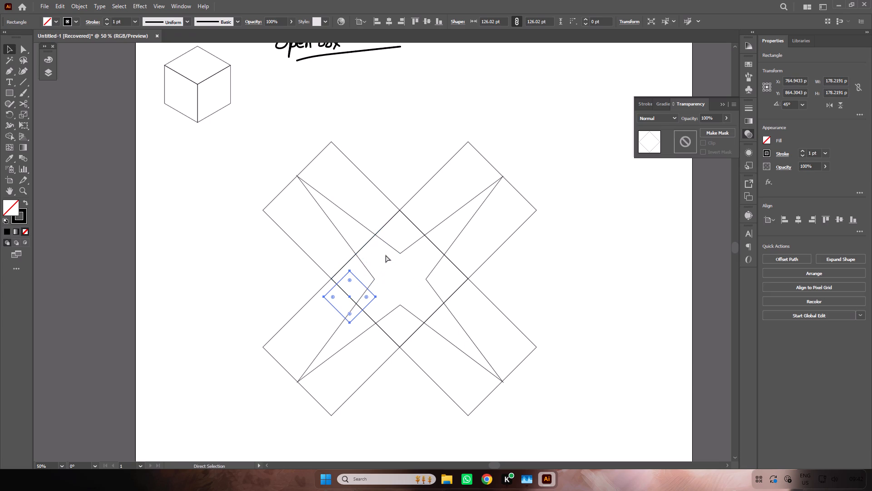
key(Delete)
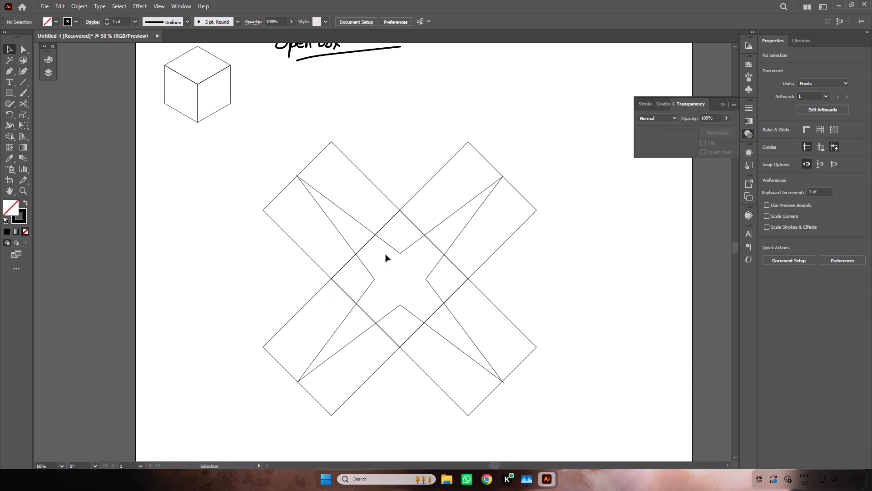
Draw 471 pt vertical and horizontal lines joining the centre diamond's opposite corners, checking the Xbox logo redesign image results in Chrome in between.
key(ctrl+equal)
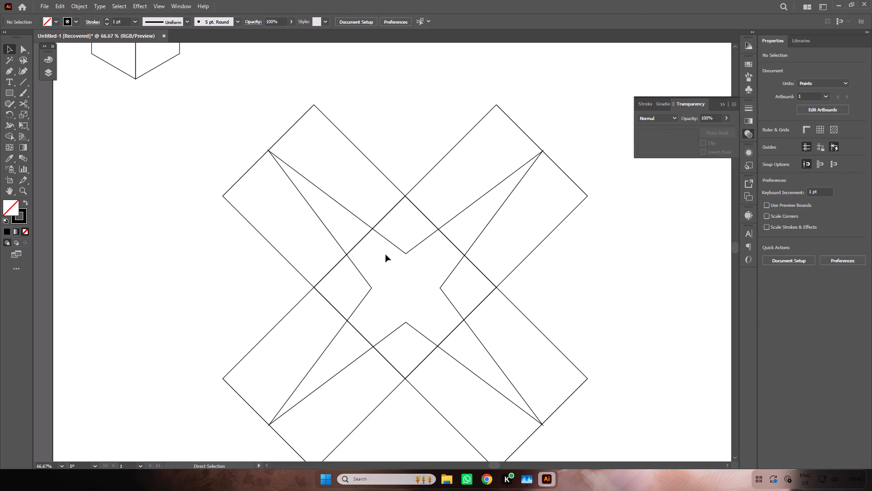
double_click(27, 85)
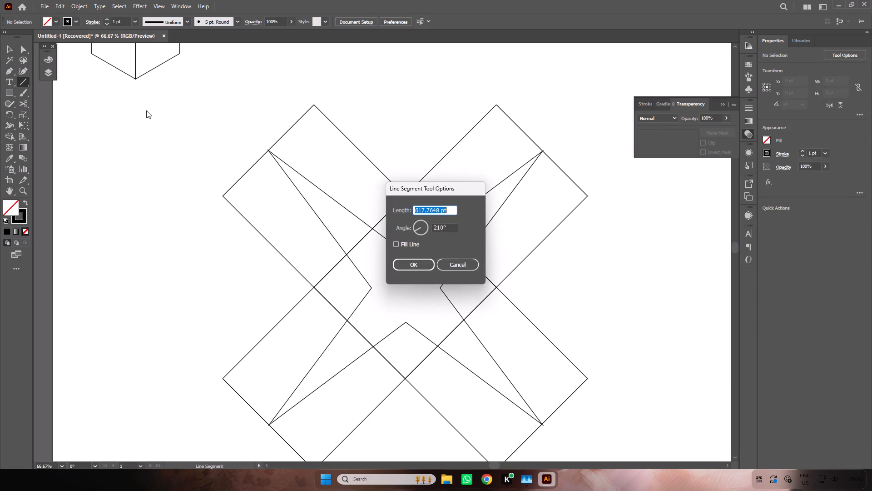
click(463, 265)
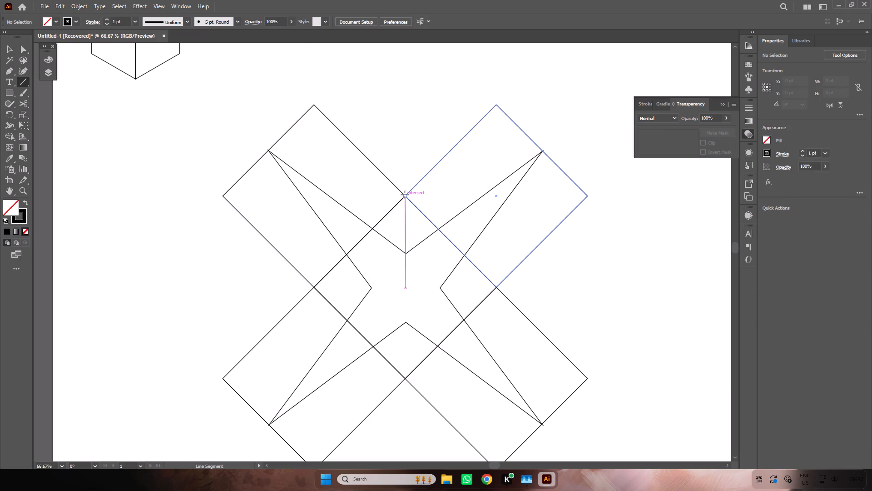
drag(405, 195, 405, 380)
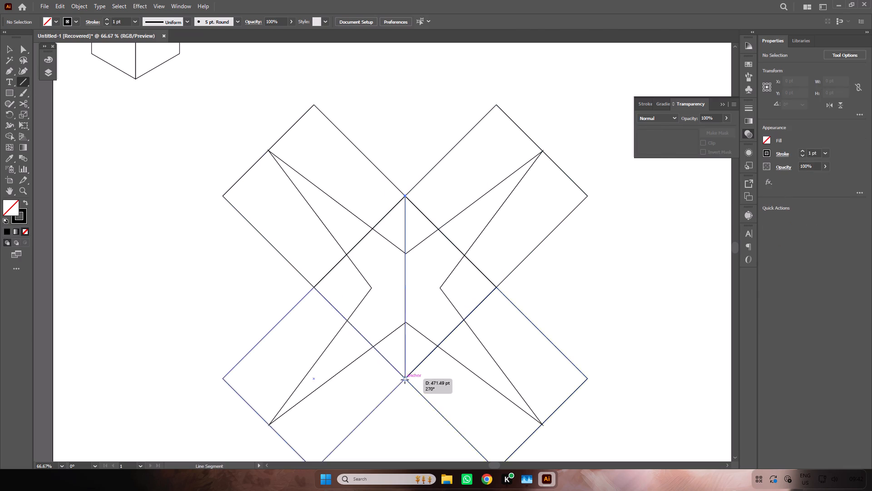
click(488, 479)
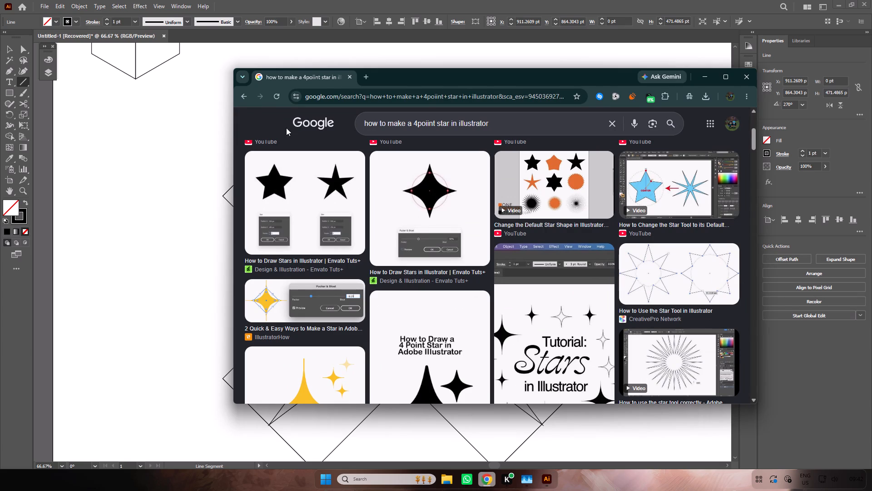
click(245, 99)
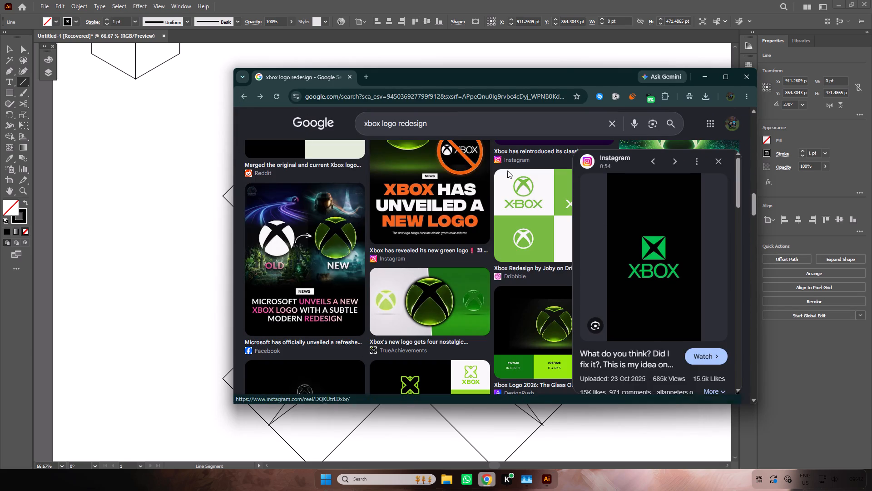
click(706, 77)
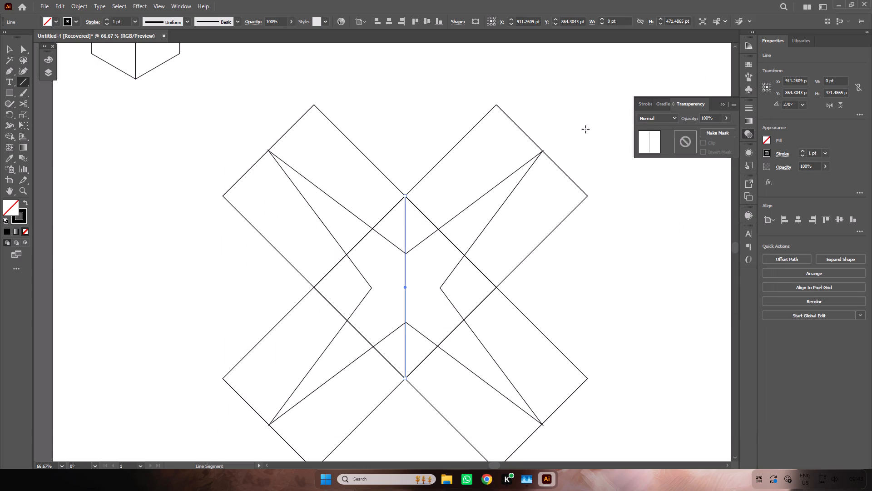
drag(313, 287, 418, 288)
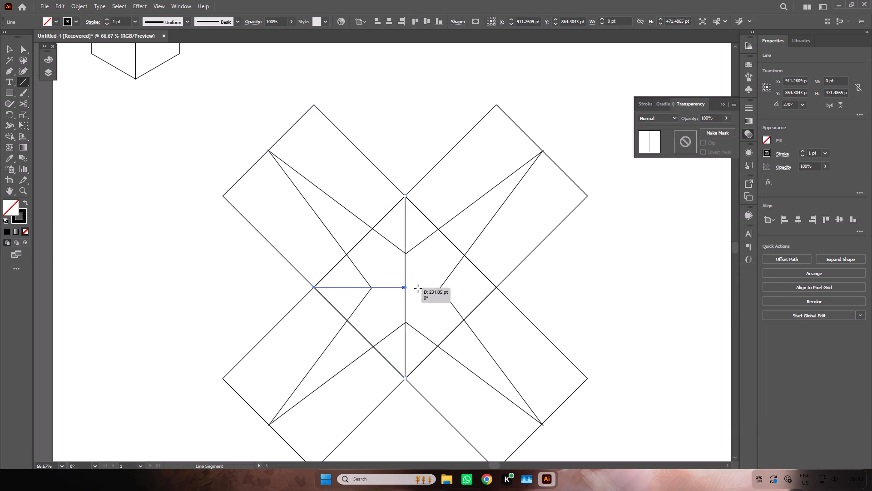
drag(418, 288, 496, 289)
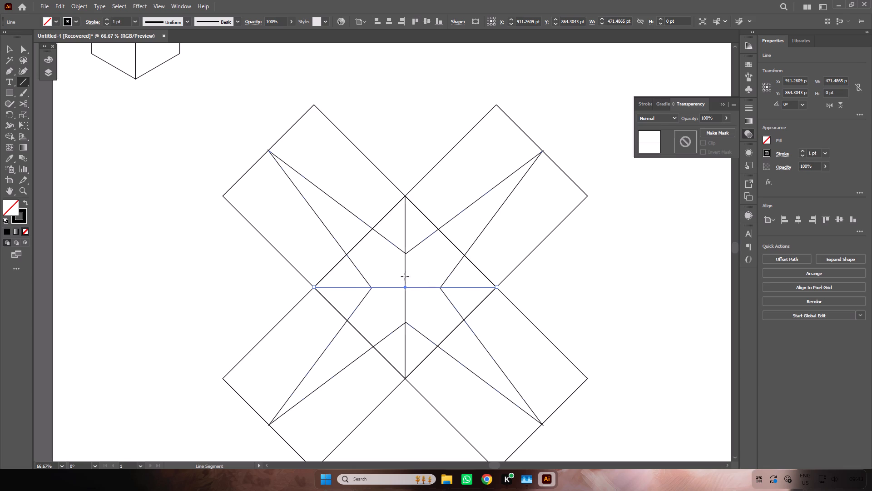
Draw a square about 97 pt wide, rotate it to 315°, and fit it into the centre diamond's left corner.
click(6, 90)
ctrl+click(258, 273)
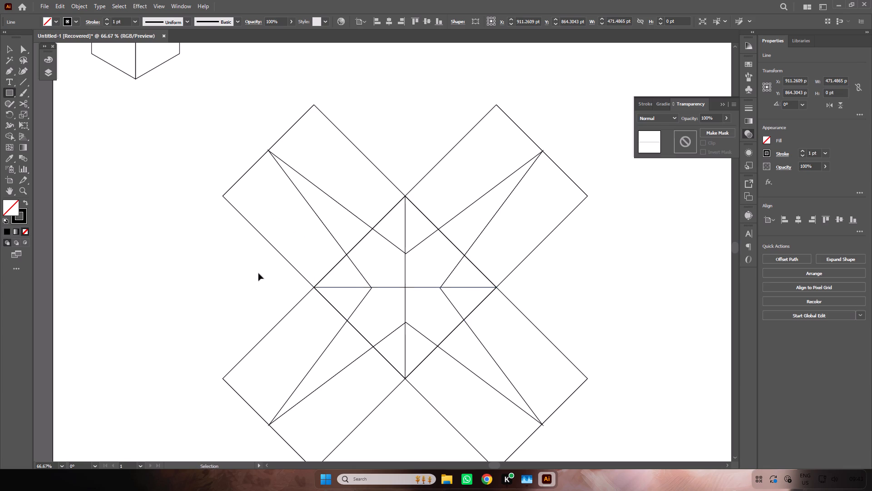
drag(314, 287, 314, 287)
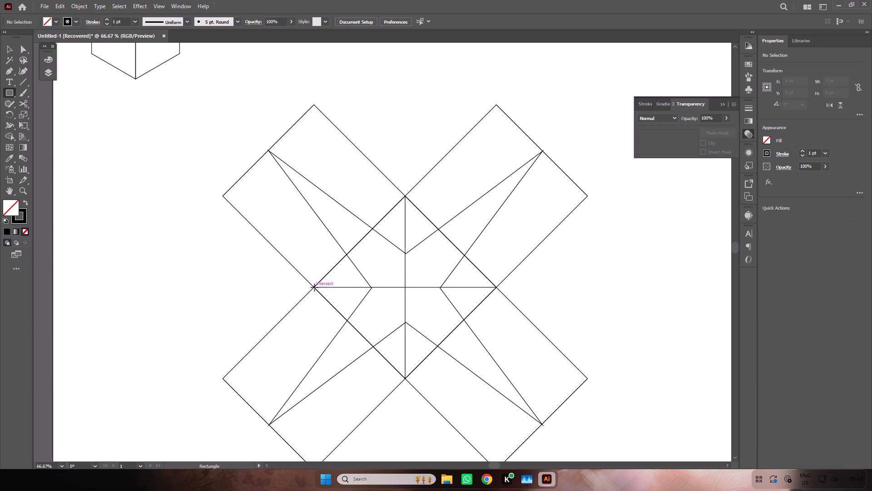
drag(314, 287, 339, 314)
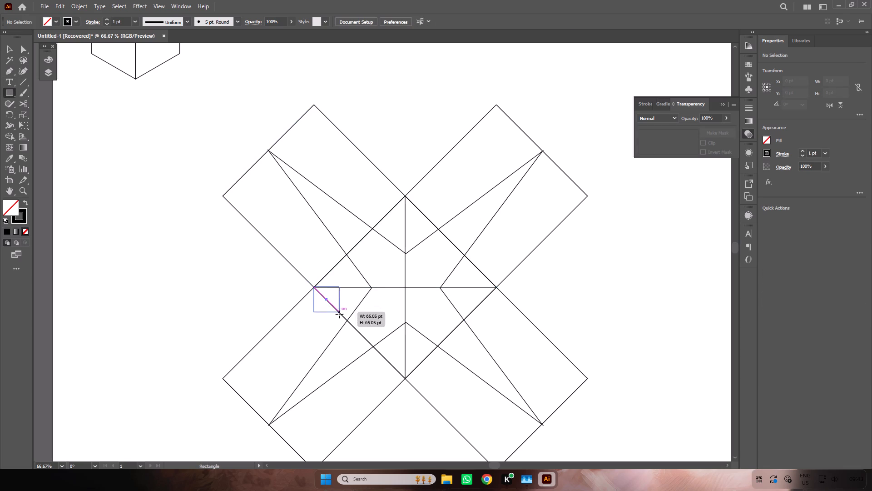
drag(339, 314, 344, 325)
key(v)
shift+drag(354, 282, 361, 314)
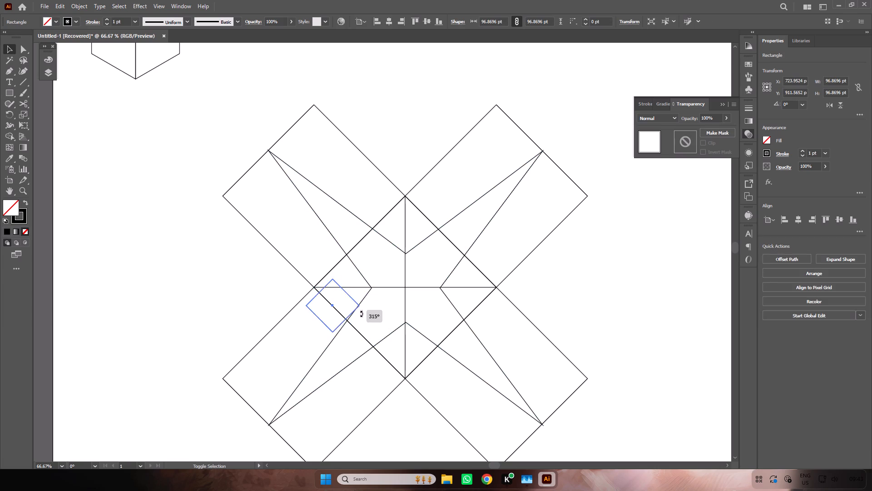
shift+drag(361, 314, 364, 316)
drag(332, 306, 337, 287)
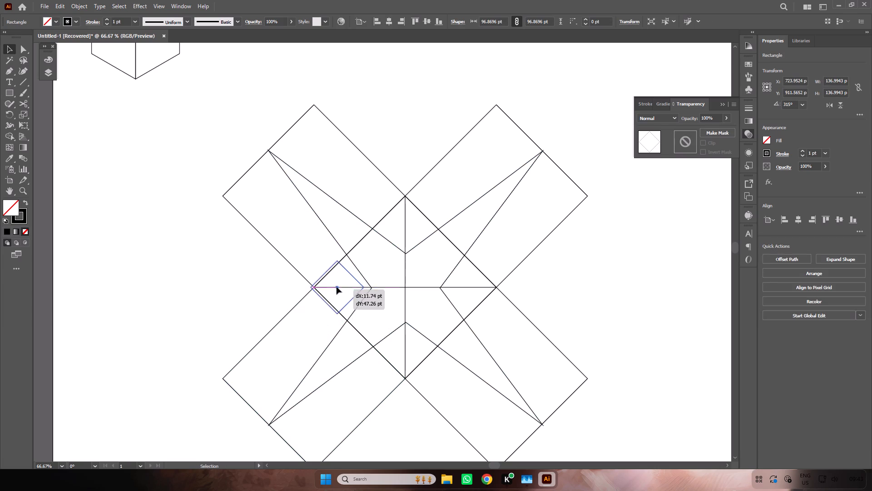
drag(337, 287, 339, 287)
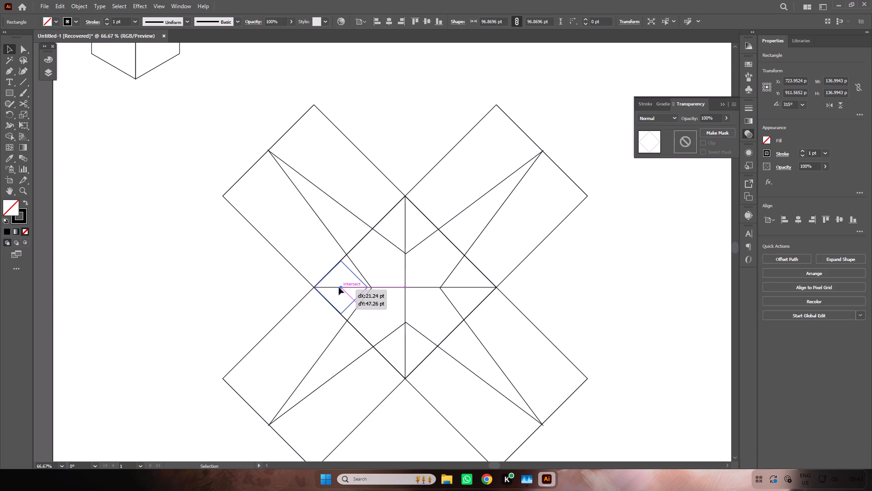
drag(339, 287, 339, 287)
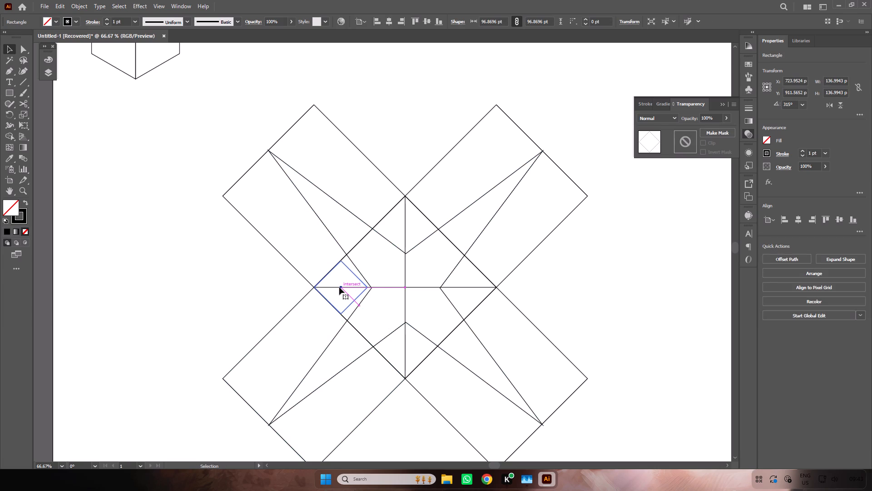
Delete the centre diamond together with the vertical and horizontal lines crossing it.
drag(390, 294, 411, 283)
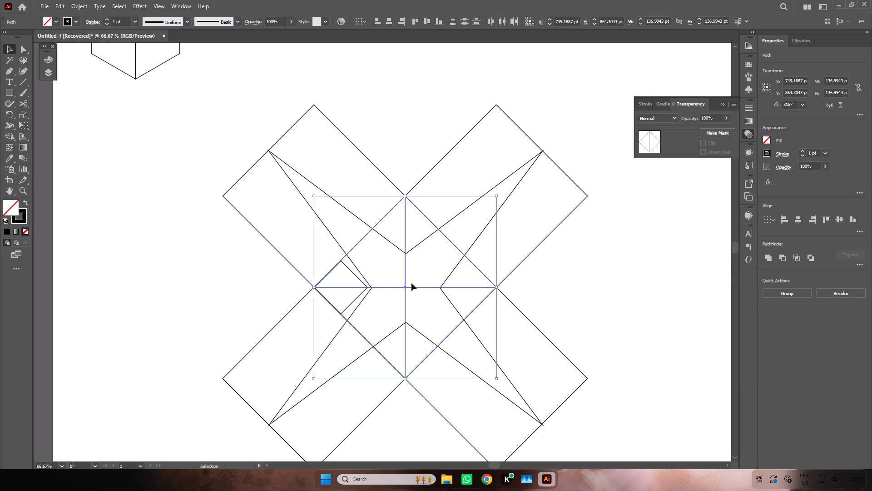
key(Delete)
Duplicate the small rotated square twice along the central area's upper-left edge to form an adjoining row of three.
drag(359, 278, 387, 252)
alt+click(386, 252)
drag(385, 253, 416, 229)
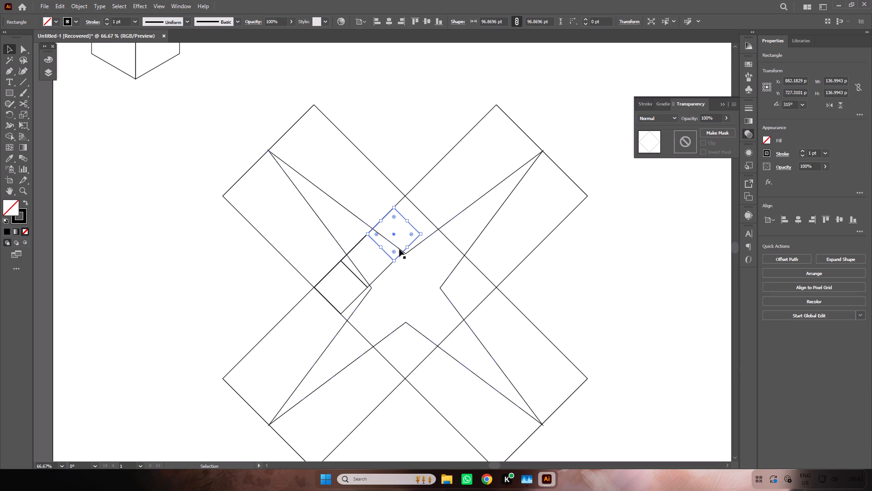
Scale the three squares together to about 111 pt each so the row spans the central area's upper-left edge.
click(354, 275)
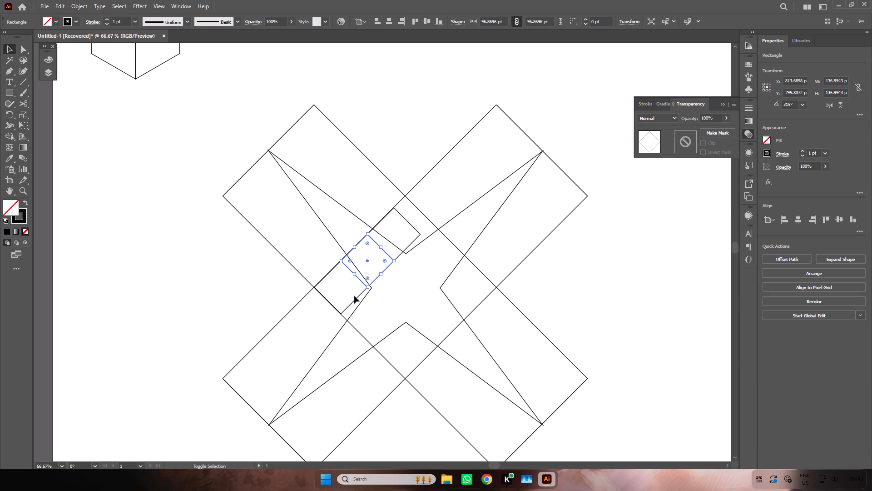
shift+click(357, 296)
shift+click(401, 255)
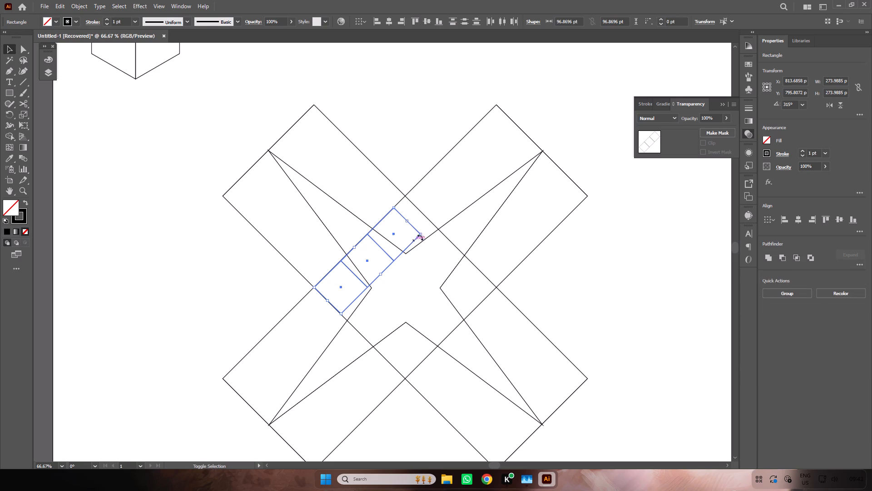
shift+drag(421, 234, 442, 232)
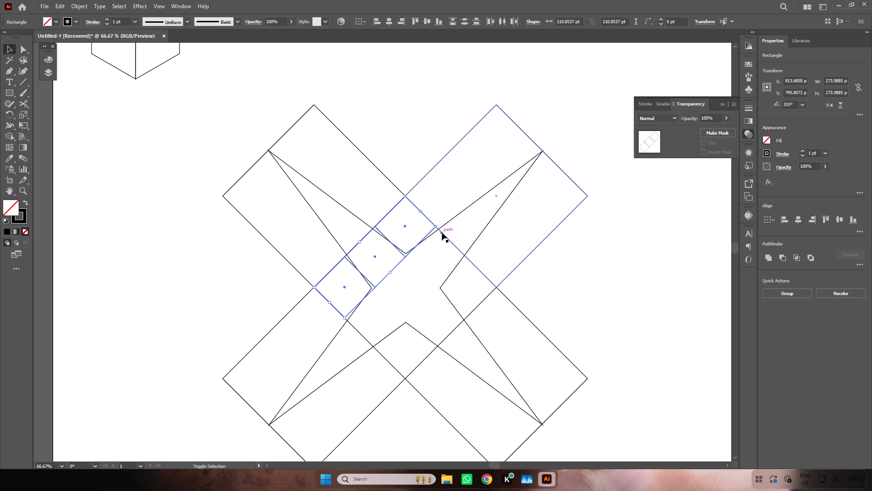
Duplicate the row of three squares twice diagonally toward the lower right to fill the central area with a 3×3 grid.
alt+drag(398, 265, 428, 289)
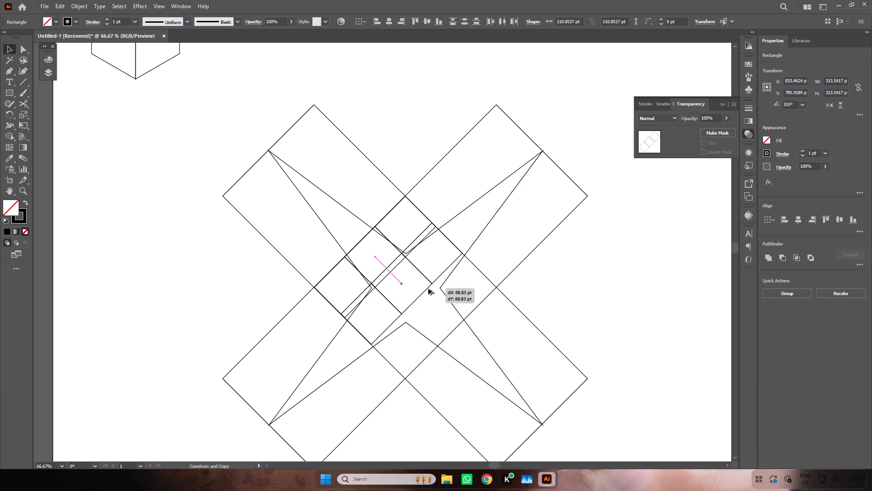
alt+drag(428, 289, 433, 292)
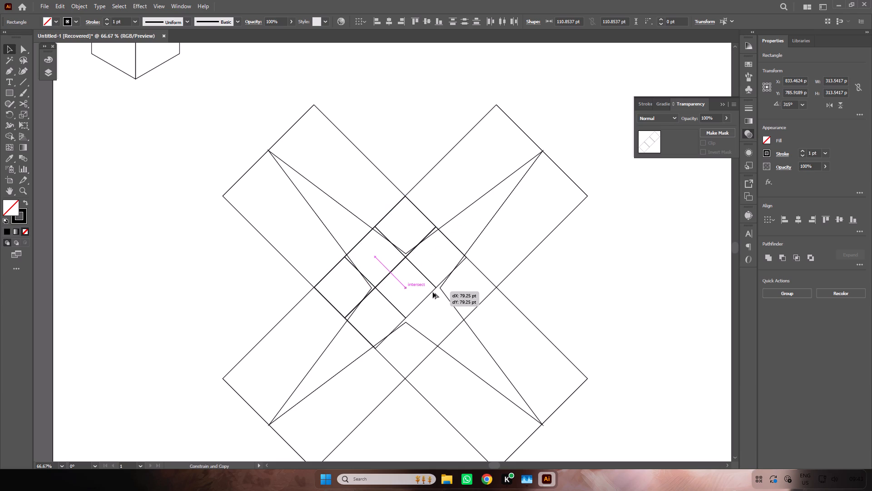
alt+drag(433, 292, 429, 291)
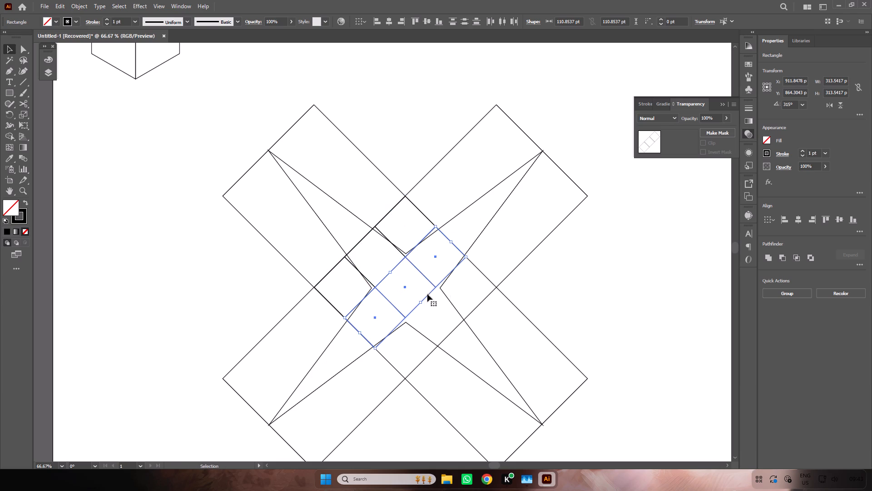
alt+drag(428, 294, 462, 324)
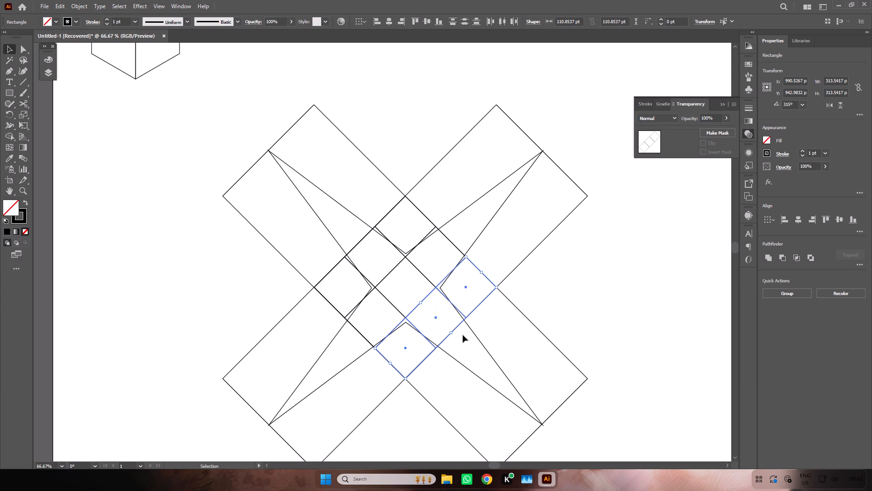
Scale the star down proportionally about its centre to about 624 pt wide, matching its inner corners to the middle grid square.
key(v)
click(499, 343)
click(489, 351)
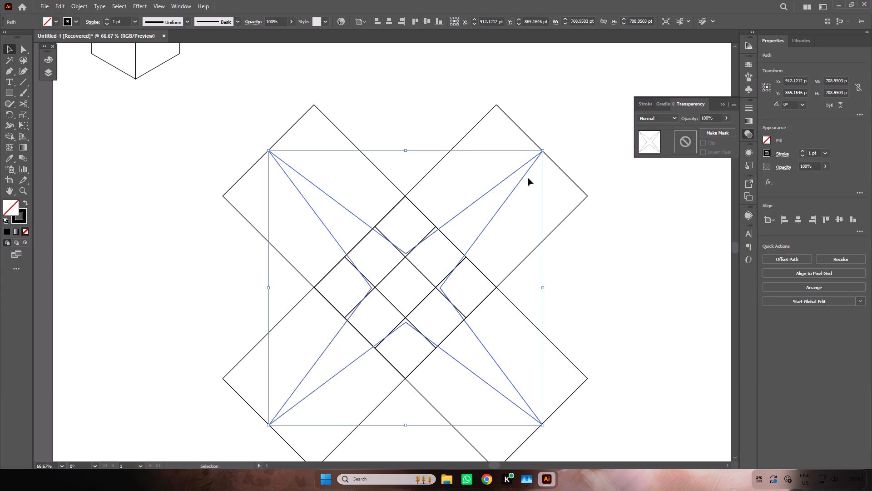
alt+shift+drag(544, 152, 539, 160)
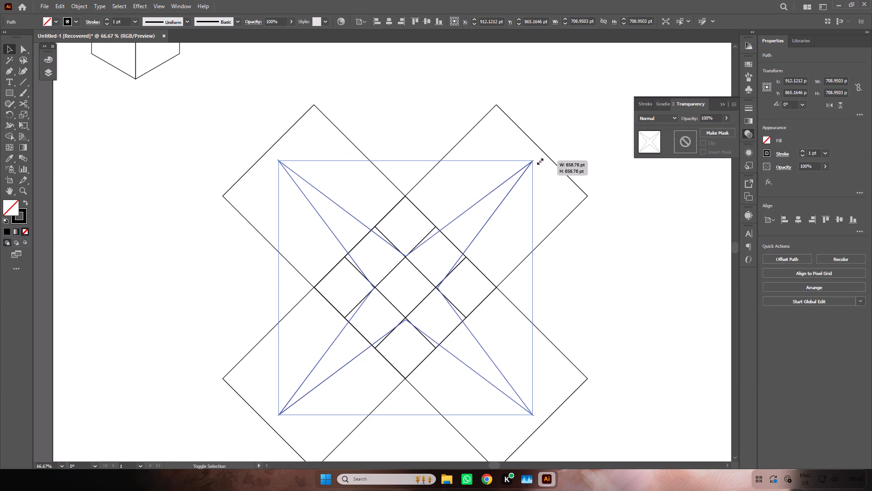
alt+shift+drag(539, 160, 534, 166)
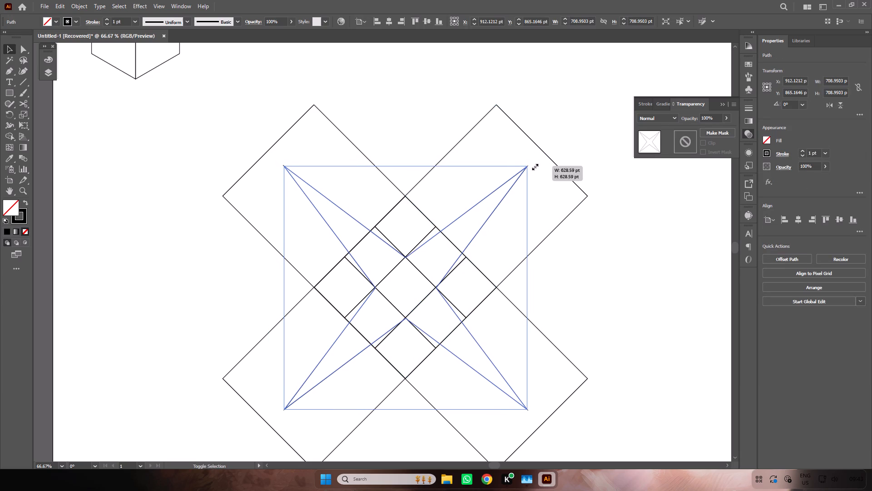
alt+shift+drag(534, 166, 534, 167)
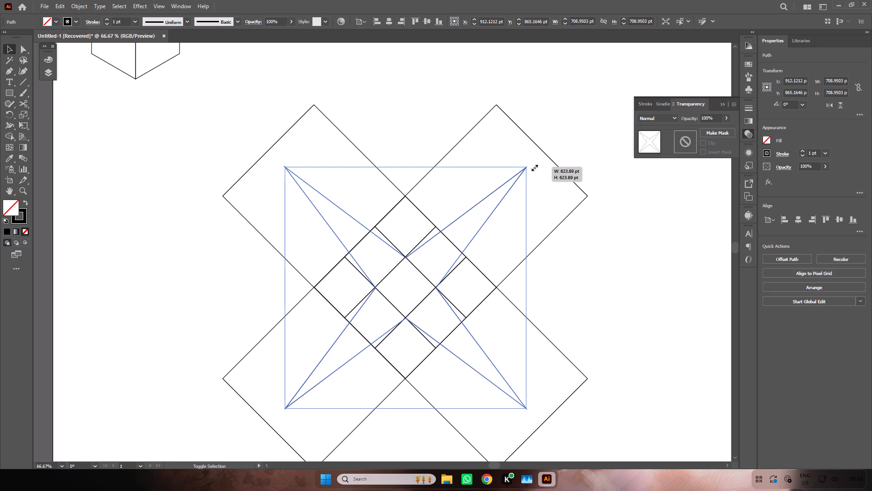
Fine-tune the star's proportional scale about its centre so its inner corners meet the middle grid square.
alt+shift+drag(534, 167, 535, 166)
ctrl+click(598, 269)
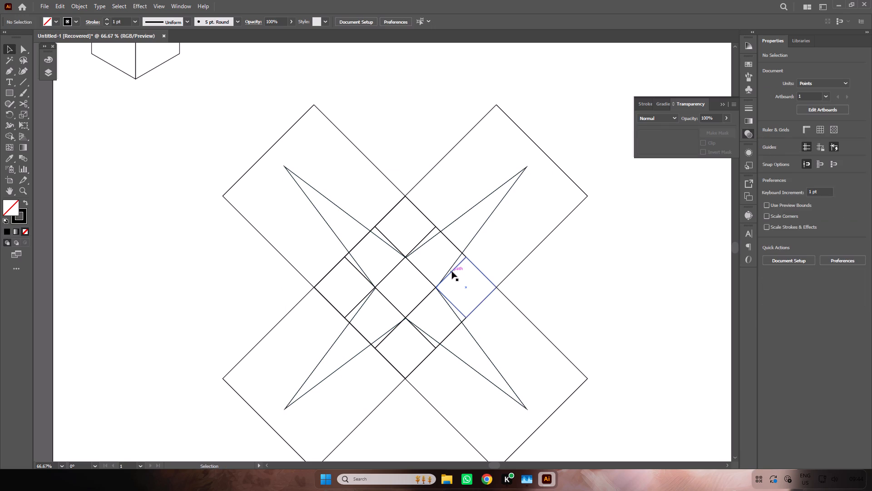
Delete all nine small squares of the 3×3 guide grid in the central area, keeping the star and the two crossed rectangles.
click(452, 271)
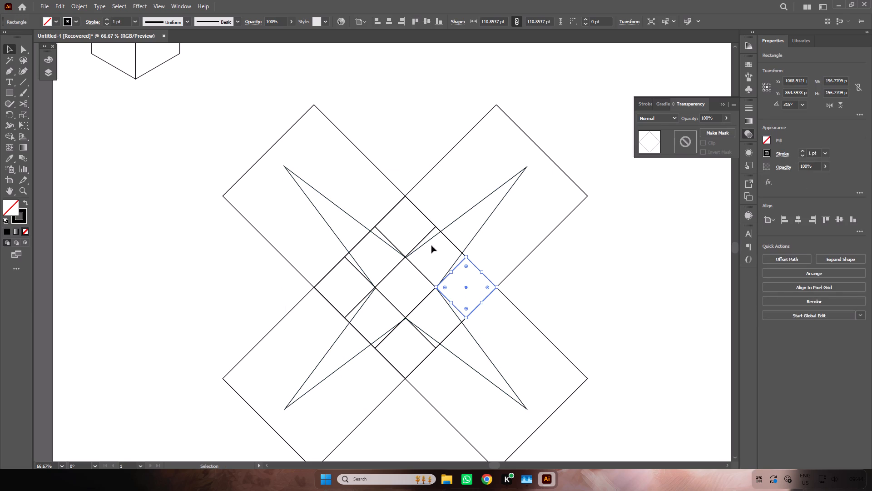
key(Delete)
click(422, 236)
double_click(424, 236)
key(Delete)
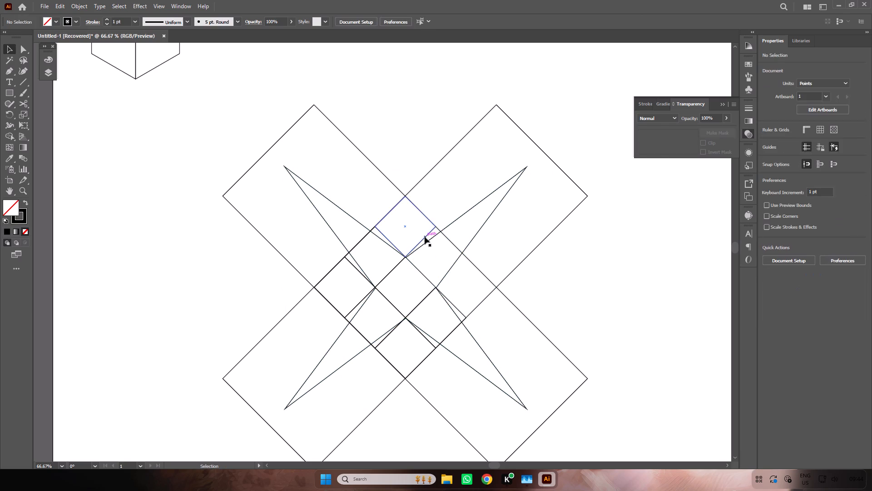
click(425, 237)
key(Delete)
click(387, 237)
key(Delete)
click(350, 261)
key(Delete)
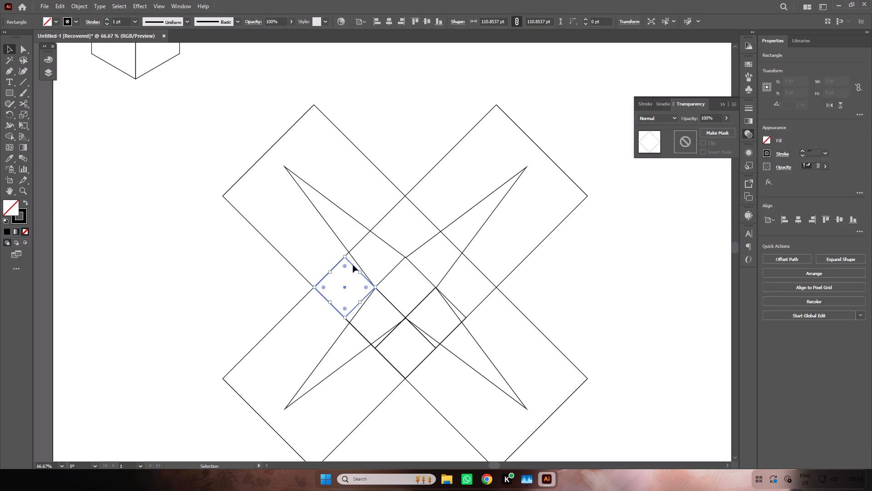
click(360, 302)
key(Delete)
click(391, 332)
key(Delete)
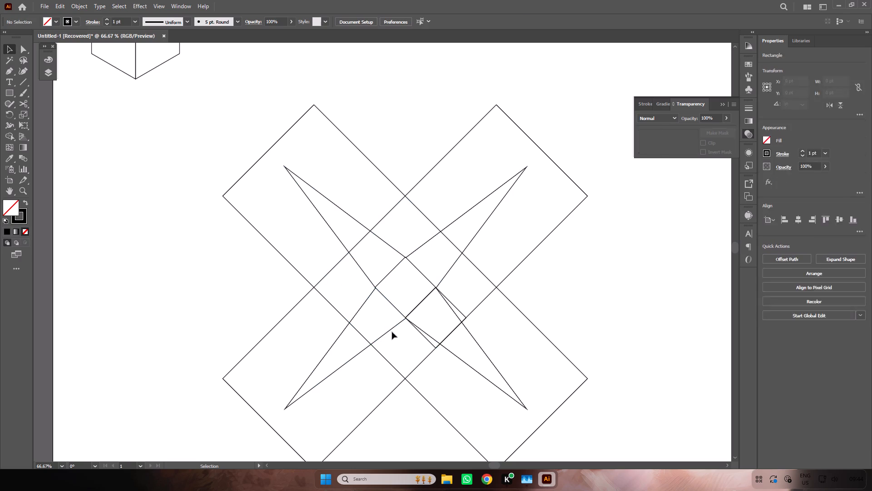
click(425, 337)
key(Delete)
click(393, 305)
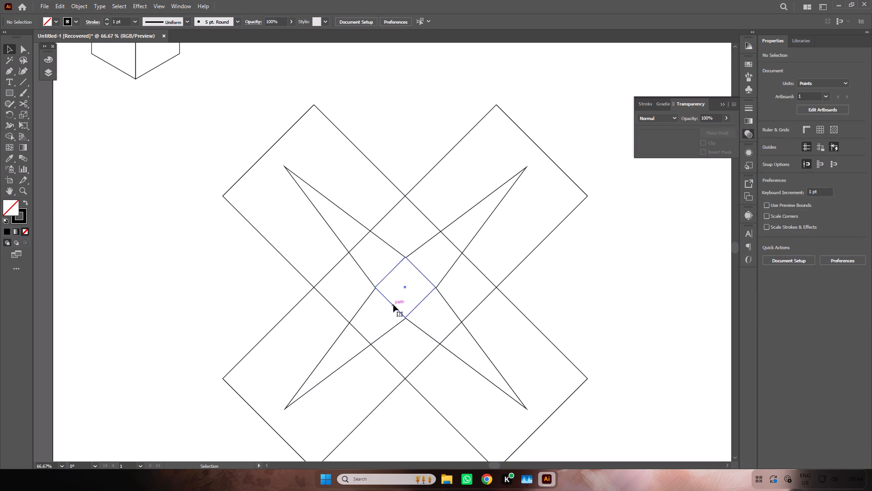
key(Delete)
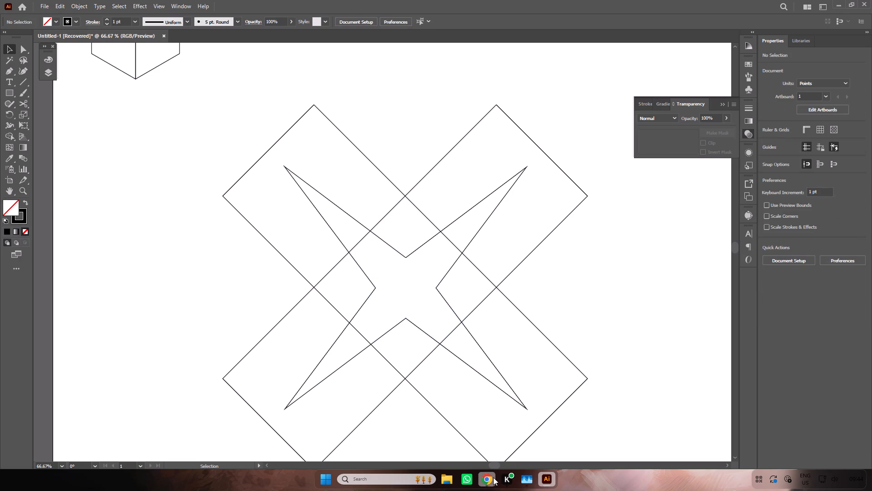
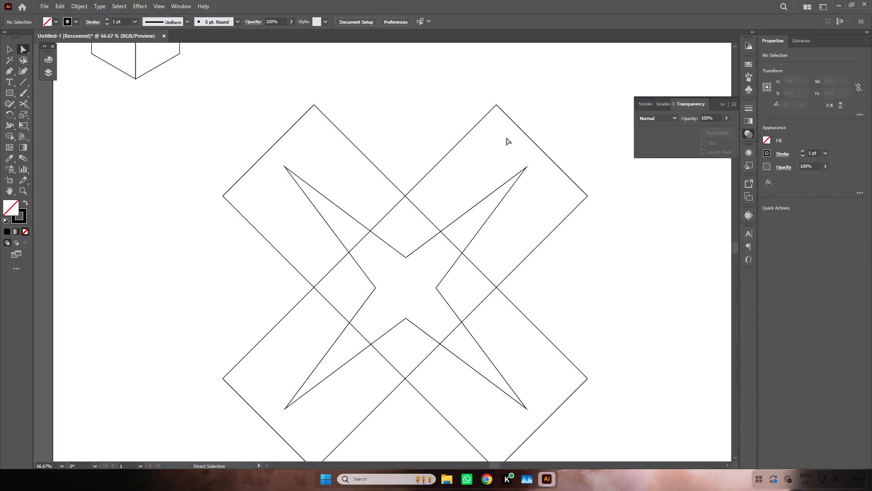
Extend the star's four outer tips diagonally outward by about 41 pt horizontally and vertically to the midpoints of the crossed shapes' end edges.
click(524, 170)
drag(526, 166, 532, 162)
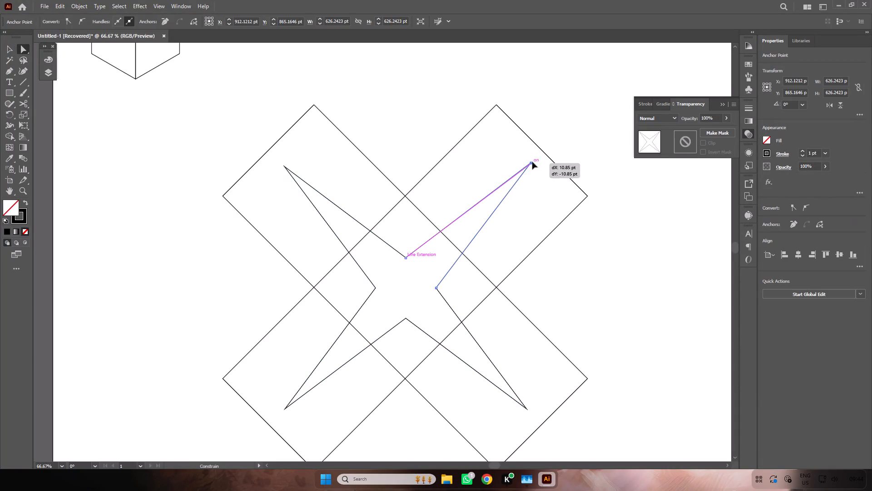
drag(532, 162, 545, 153)
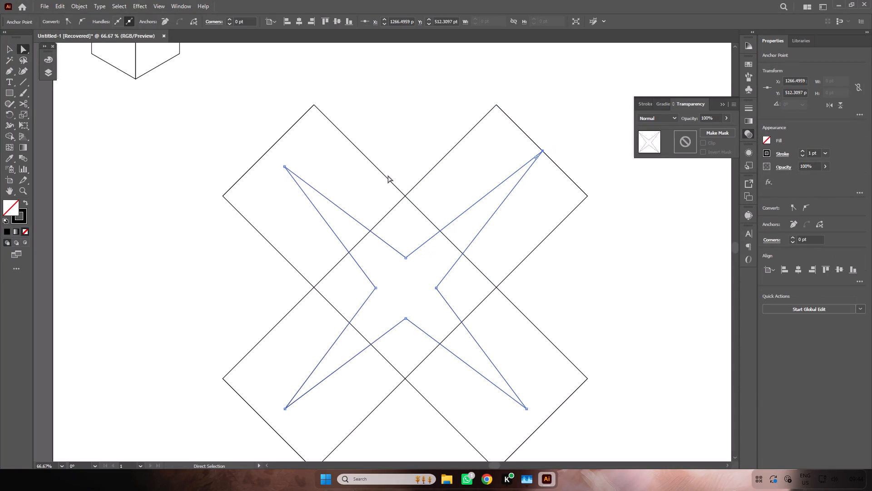
drag(286, 166, 268, 152)
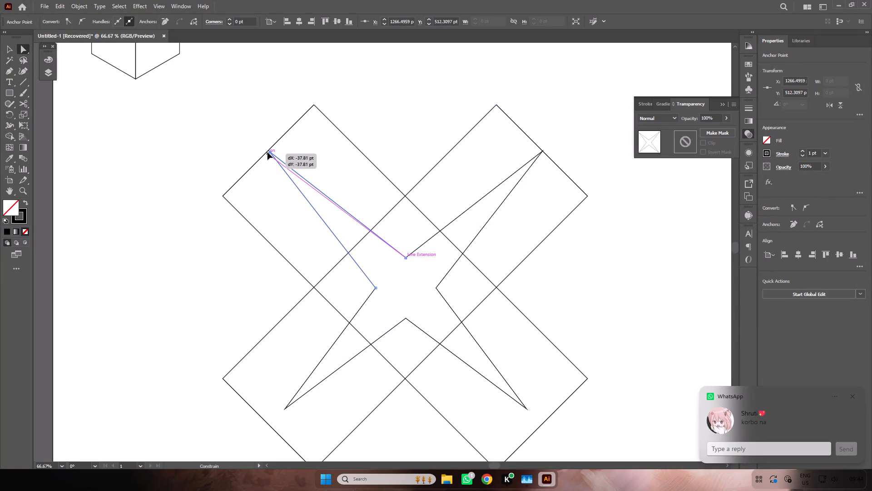
drag(268, 152, 268, 151)
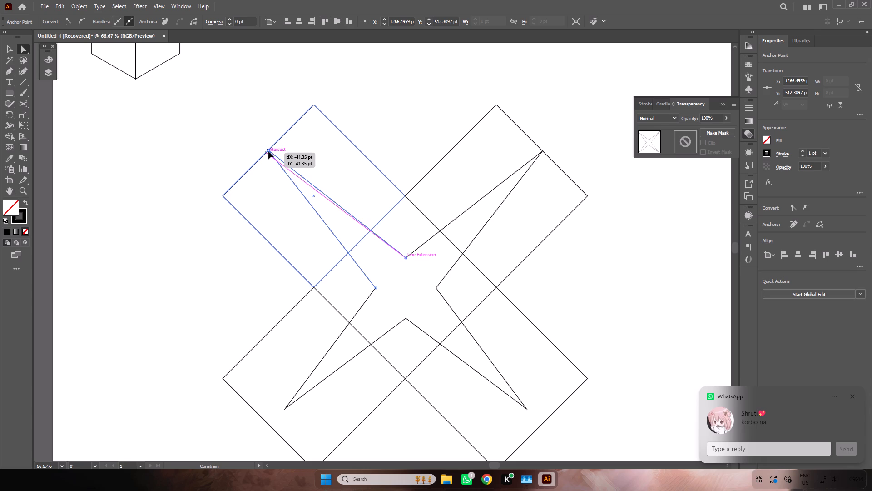
drag(268, 151, 268, 151)
drag(284, 410, 278, 418)
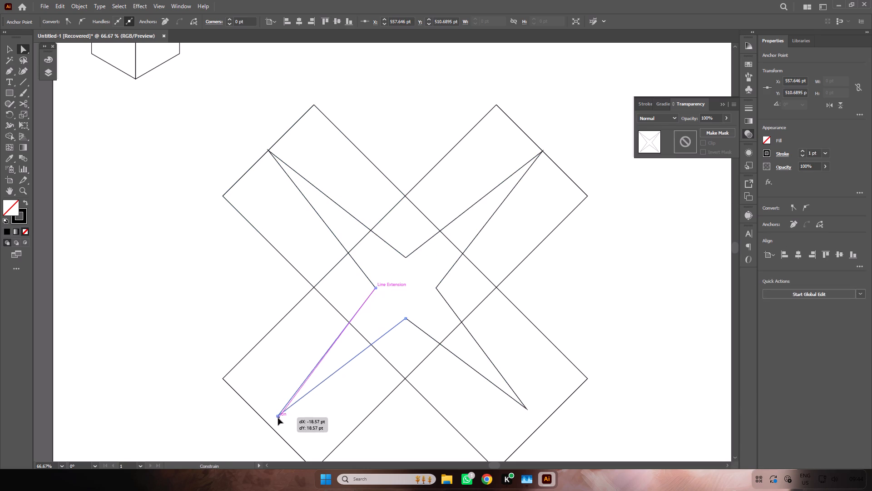
drag(278, 418, 270, 426)
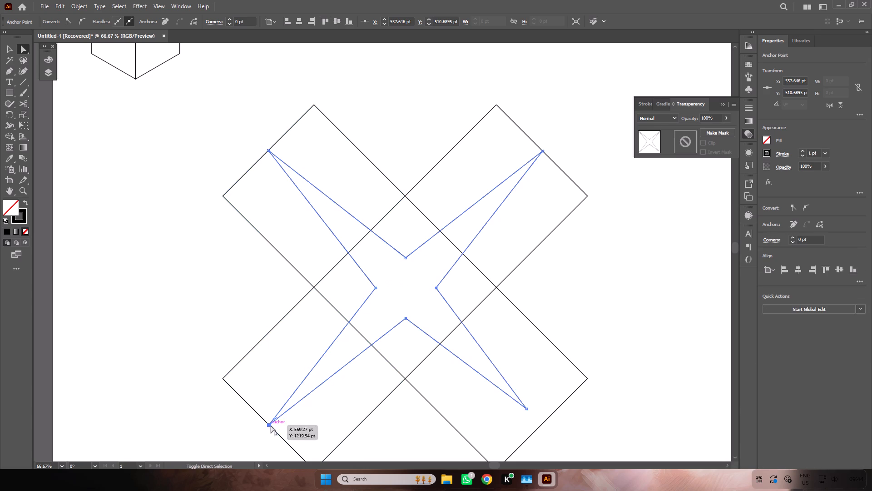
drag(526, 410, 543, 425)
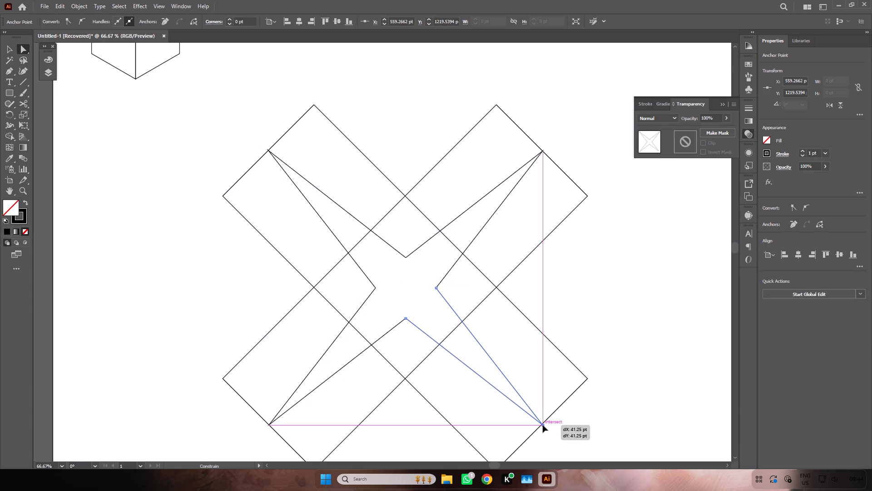
drag(543, 425, 540, 425)
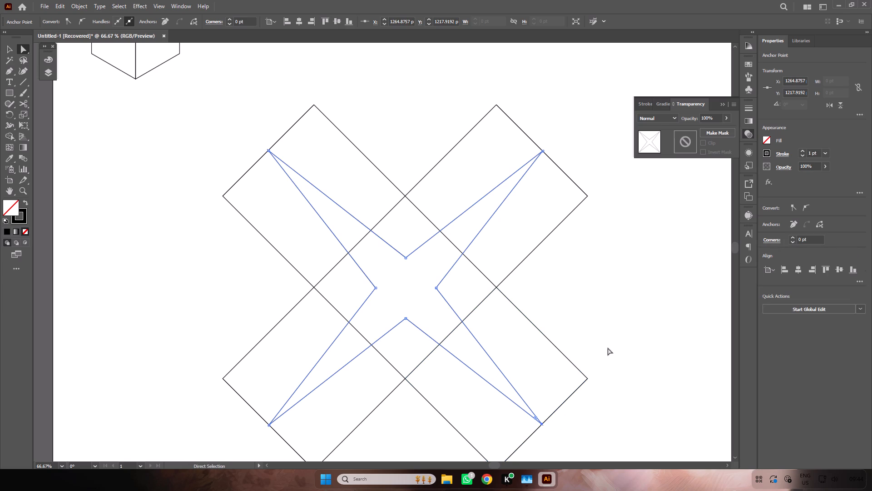
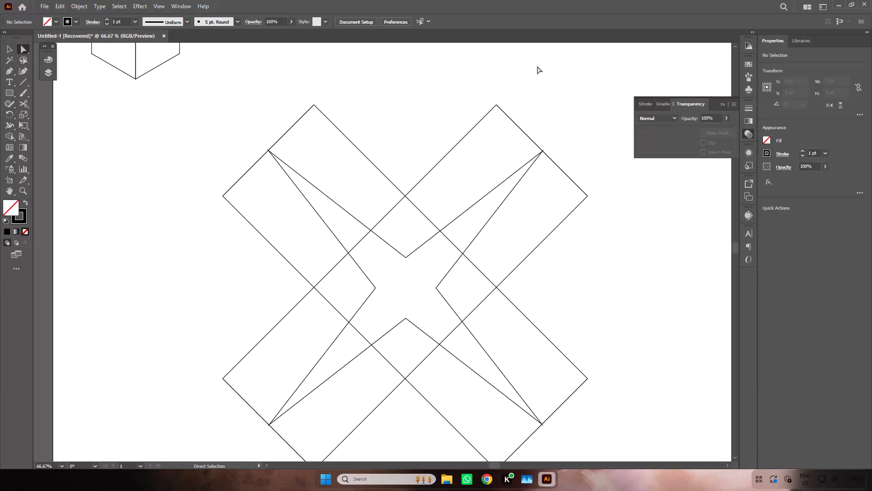
Duplicate the whole X construction with its star horizontally to the right of the original.
key(ctrl+minus)
key(ctrl+minus)
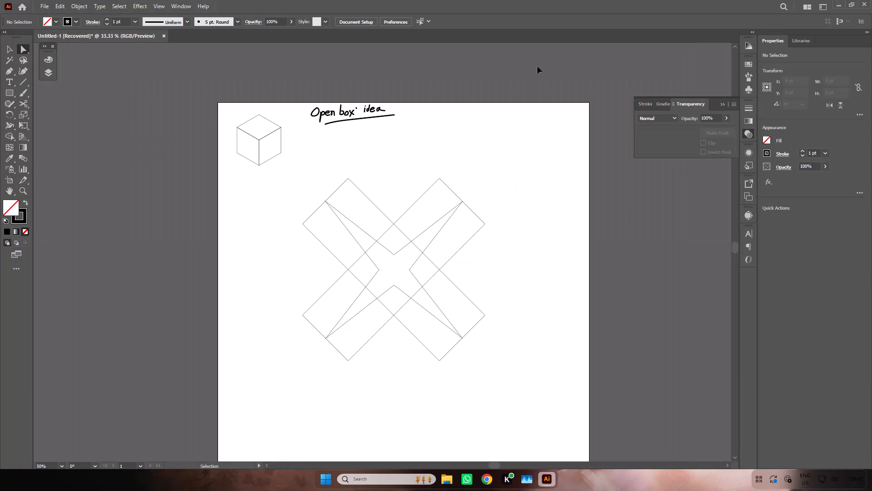
key(v)
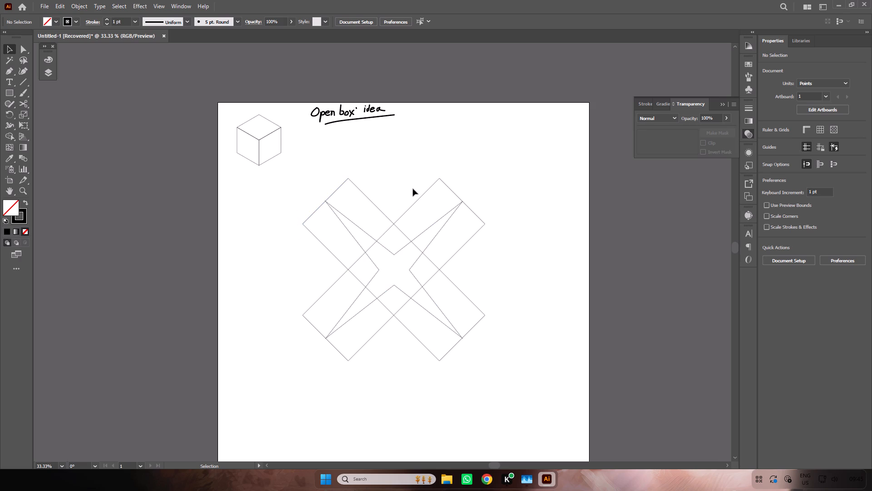
drag(282, 188, 283, 188)
drag(283, 188, 478, 369)
alt+drag(431, 279, 634, 289)
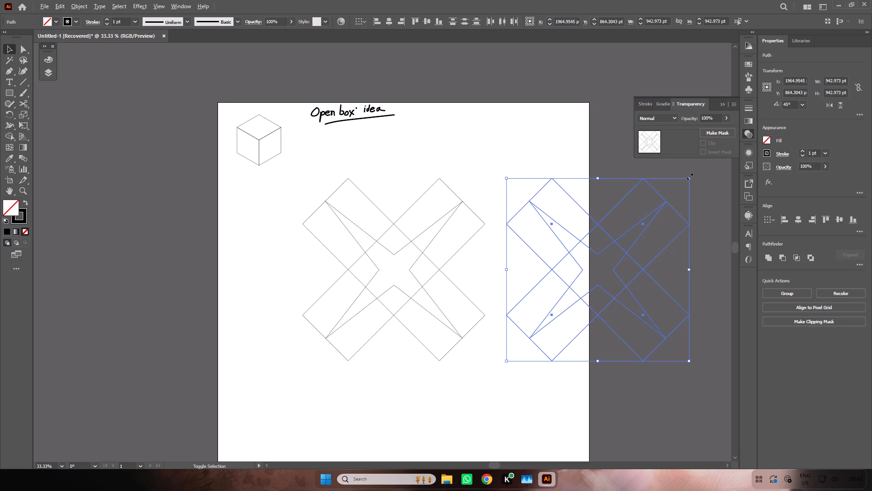
Scale the duplicate X down proportionally to about 207 pt wide and place it in the artboard's upper-right corner as a spare.
alt+shift+drag(689, 176, 654, 250)
drag(604, 275, 597, 259)
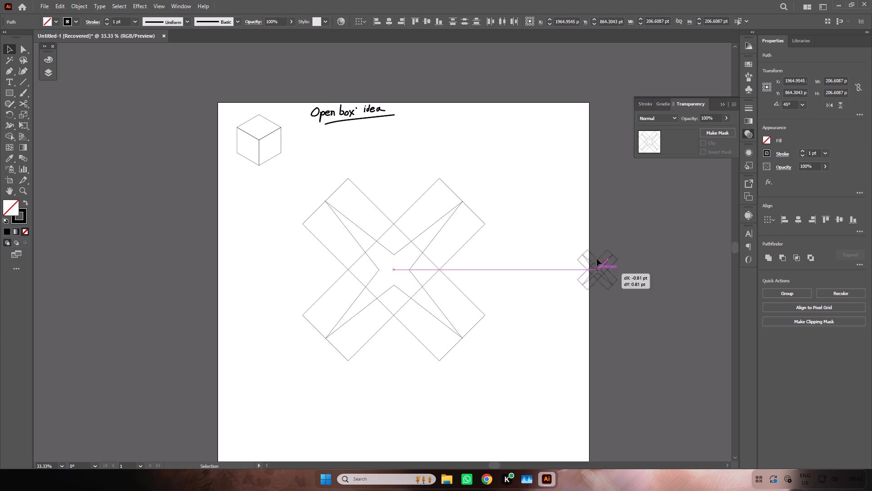
drag(597, 259, 552, 140)
ctrl+click(557, 215)
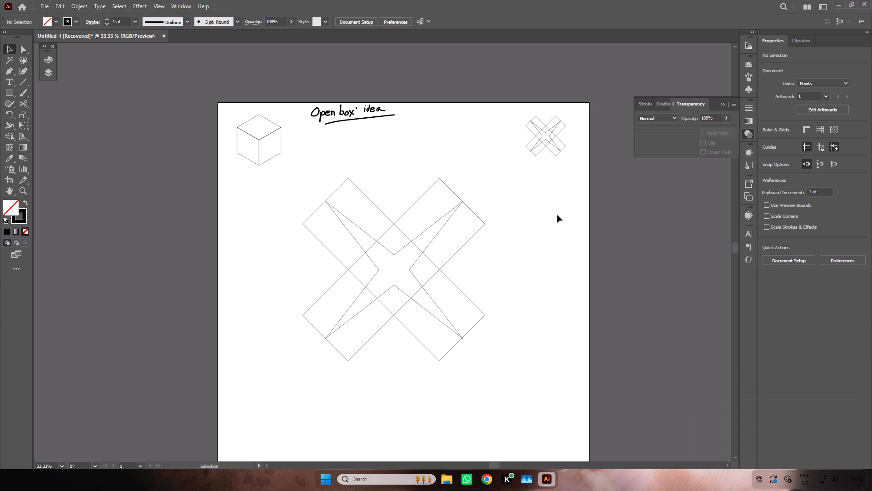
Move the isometric cube from the artboard's upper-left corner down beside the large X, at about X 249 pt, Y 944 pt.
key(v)
drag(242, 163, 277, 122)
drag(267, 134, 269, 184)
drag(243, 172, 274, 115)
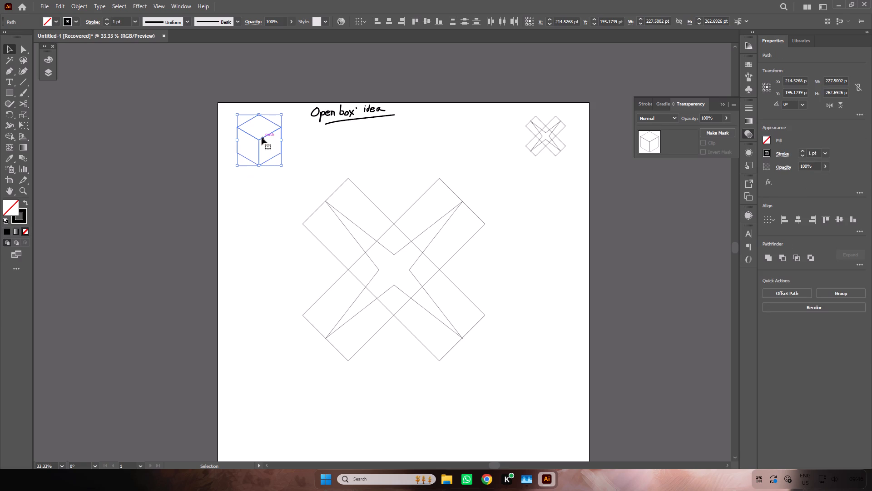
drag(259, 140, 266, 285)
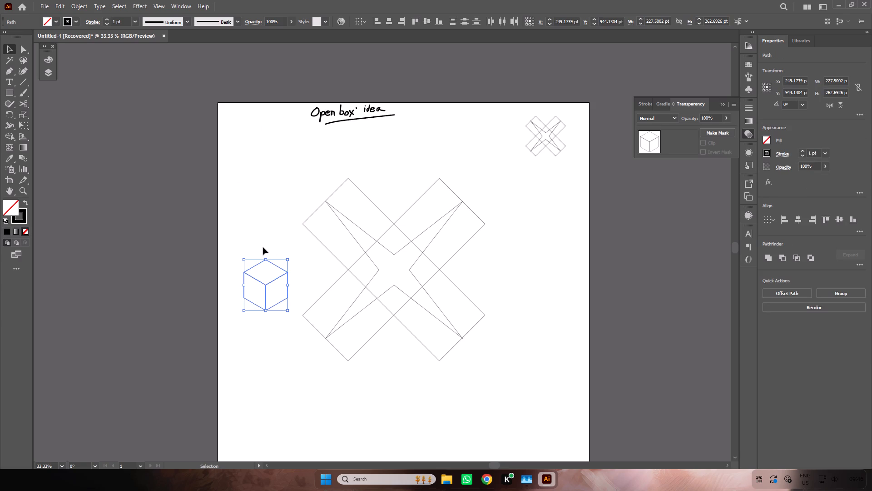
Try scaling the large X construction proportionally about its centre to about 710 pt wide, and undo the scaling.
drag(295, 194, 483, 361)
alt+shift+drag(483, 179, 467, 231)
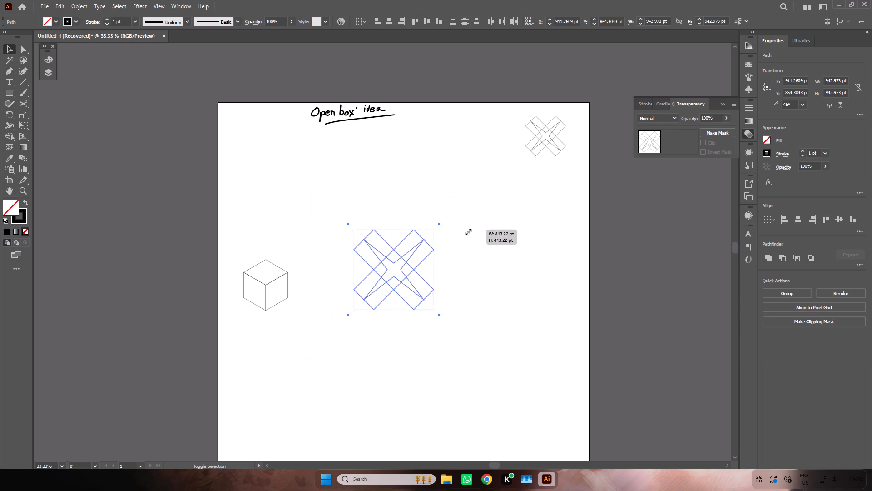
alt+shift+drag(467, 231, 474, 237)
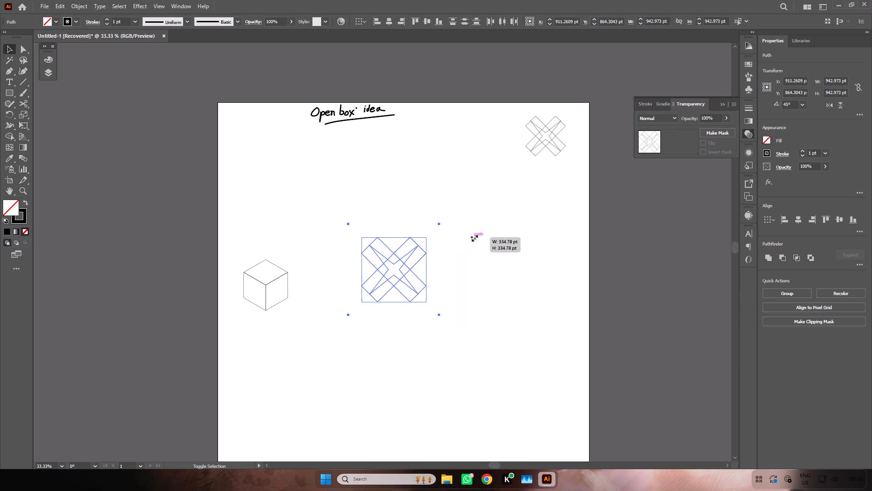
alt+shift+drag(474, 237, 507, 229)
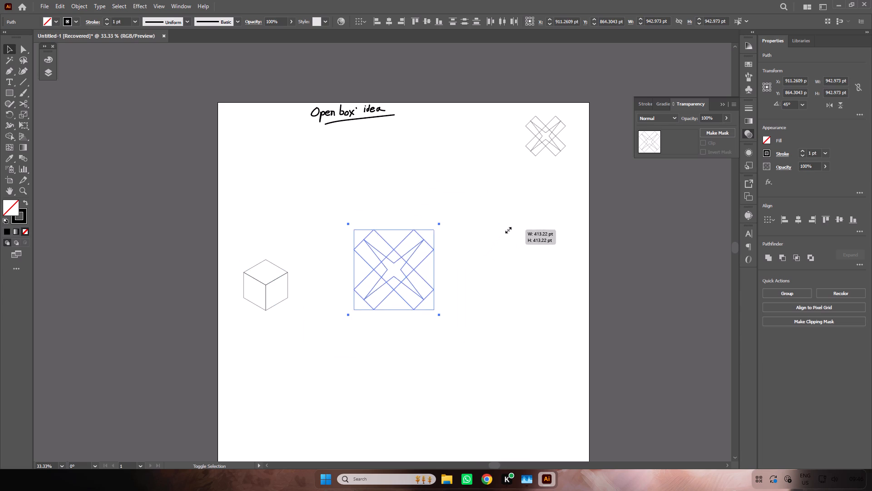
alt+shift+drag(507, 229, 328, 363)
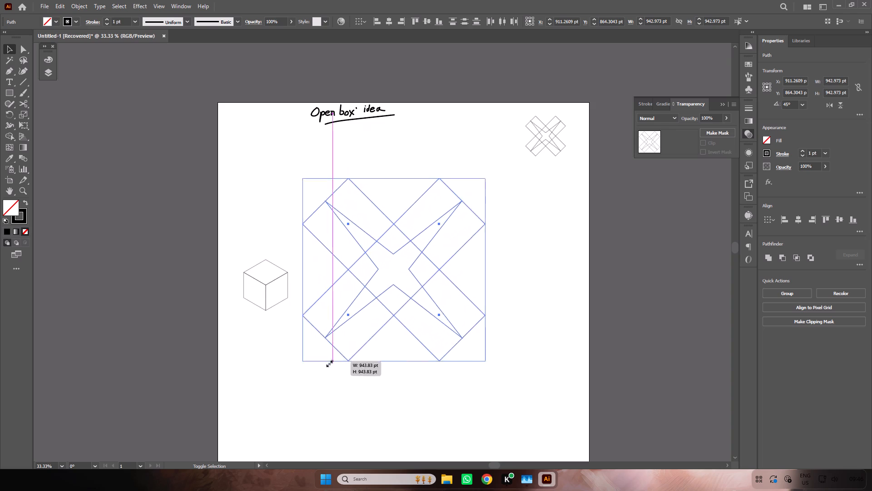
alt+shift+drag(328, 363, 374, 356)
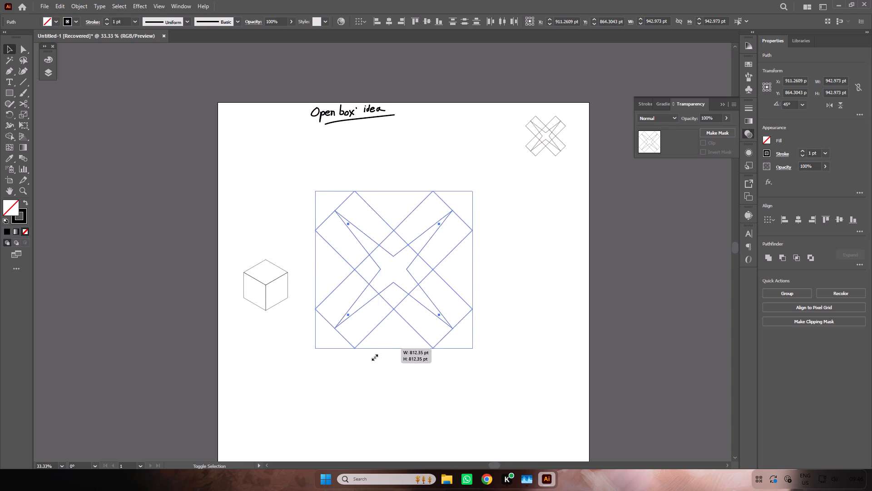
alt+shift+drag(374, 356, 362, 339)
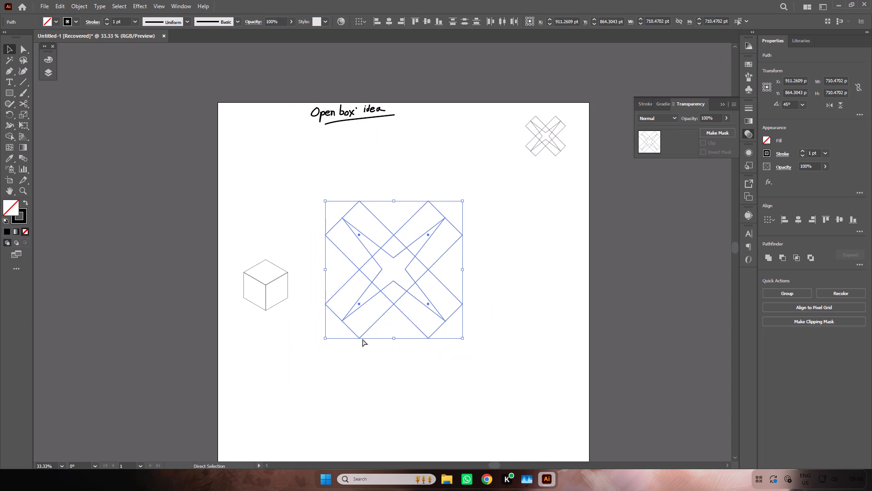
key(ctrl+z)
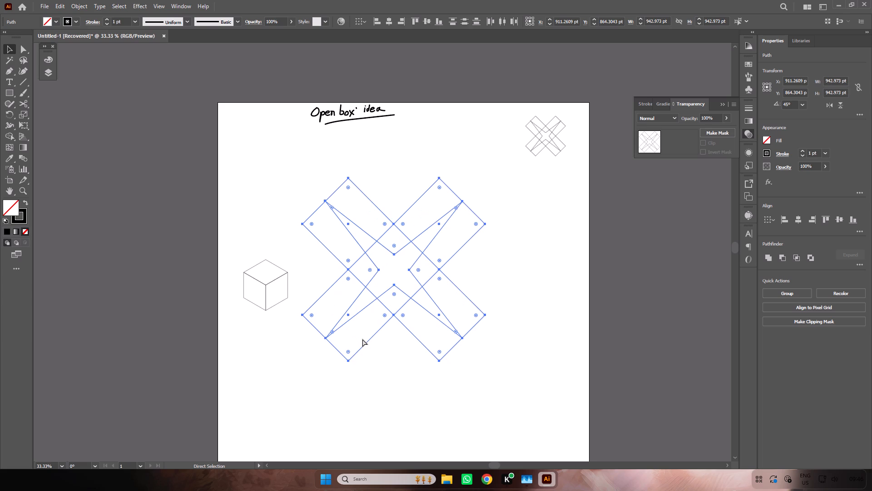
Merge the star's centre and four arm regions into one four-point star shape over the large X using Shape Builder.
click(10, 138)
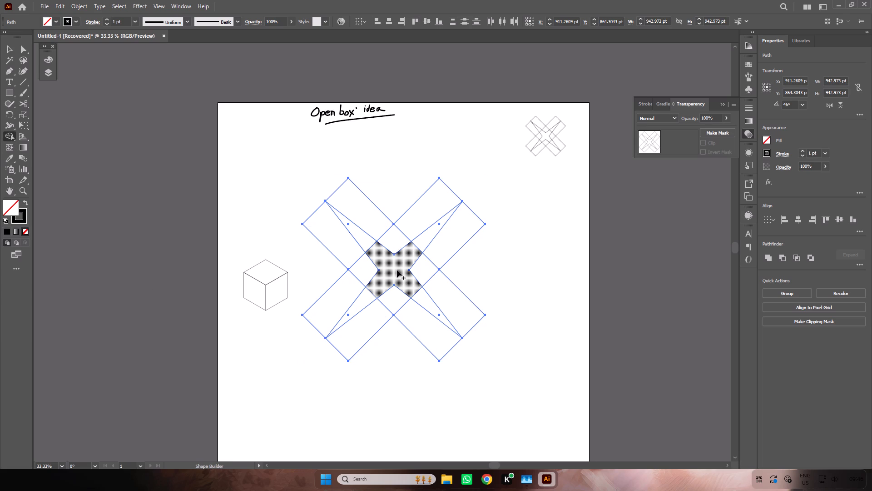
drag(394, 268, 395, 267)
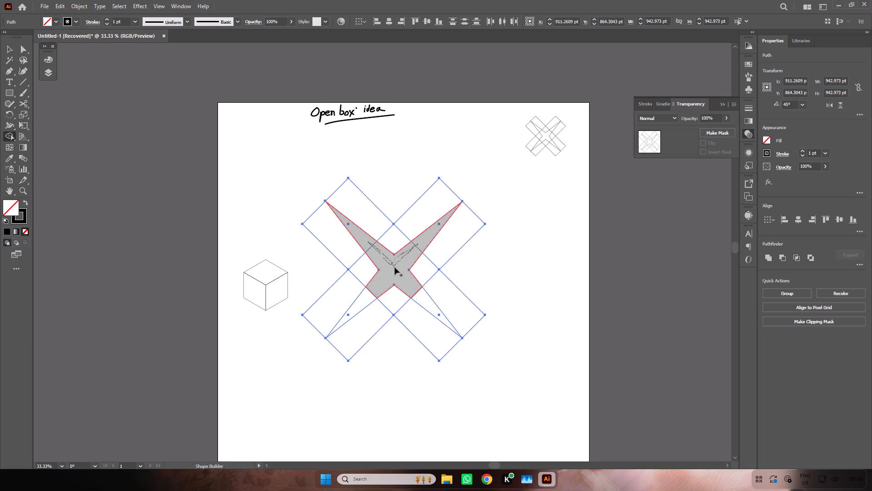
drag(395, 267, 366, 296)
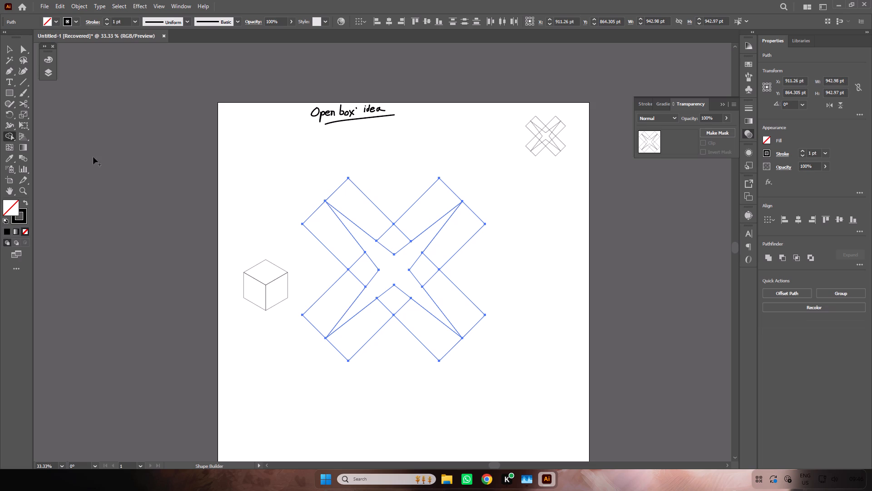
click(10, 49)
ctrl+click(257, 175)
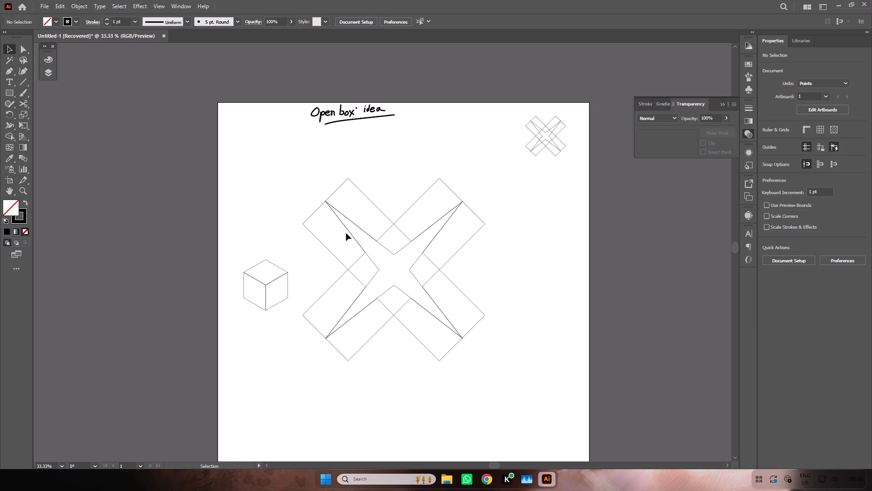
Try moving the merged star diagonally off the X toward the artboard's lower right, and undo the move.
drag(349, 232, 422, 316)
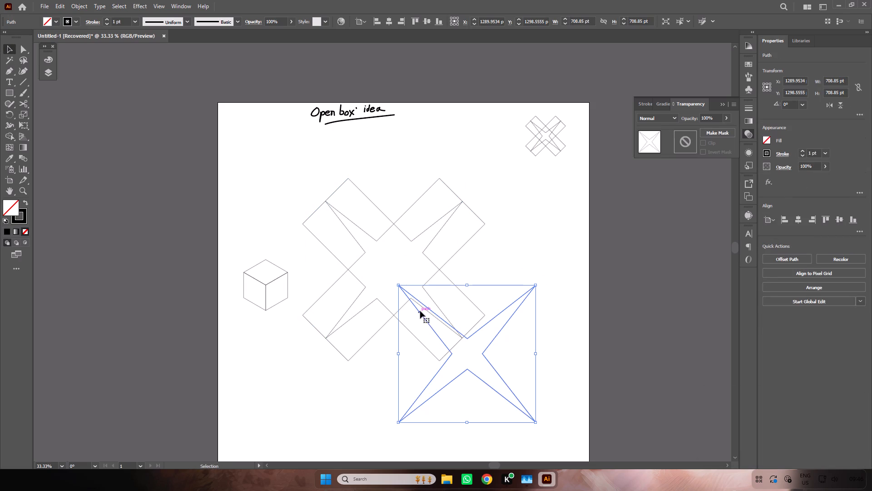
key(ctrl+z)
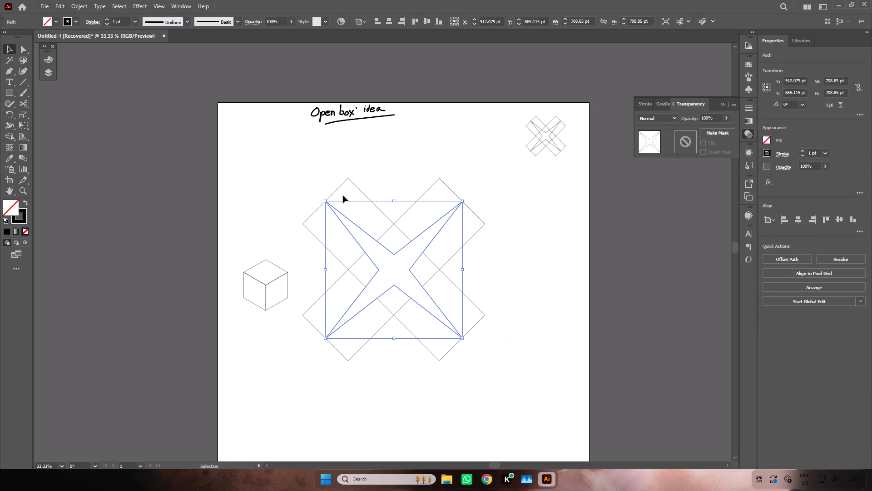
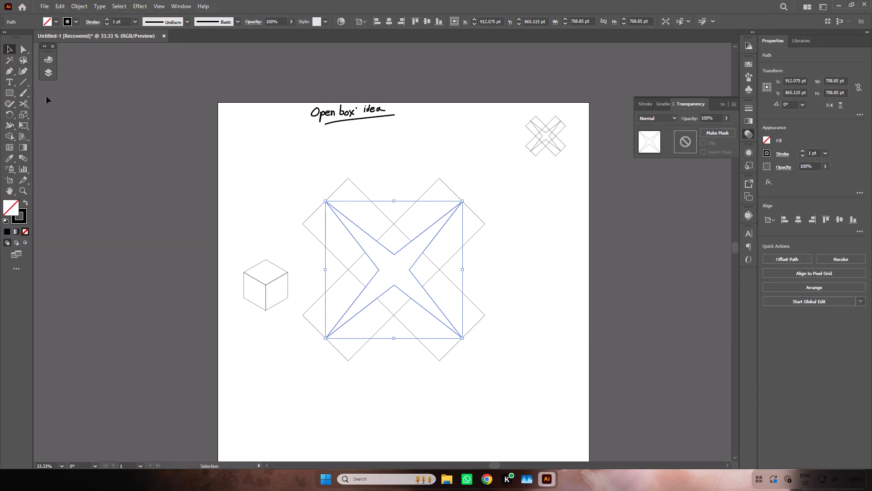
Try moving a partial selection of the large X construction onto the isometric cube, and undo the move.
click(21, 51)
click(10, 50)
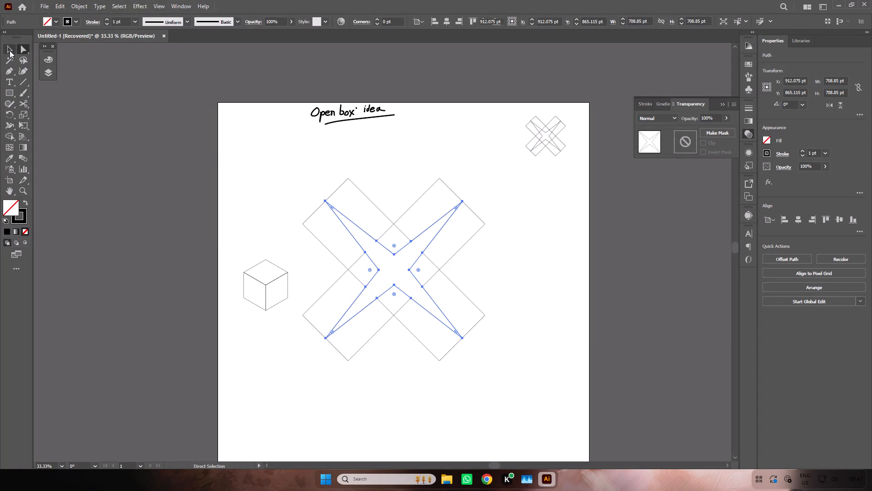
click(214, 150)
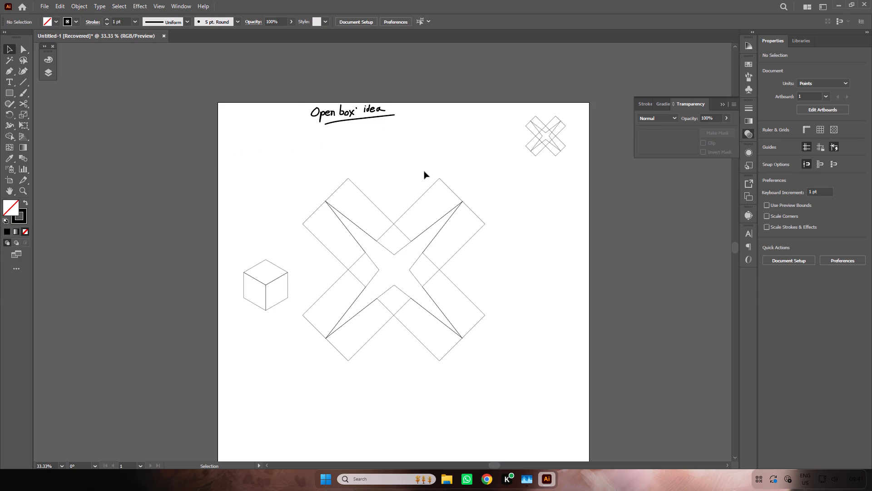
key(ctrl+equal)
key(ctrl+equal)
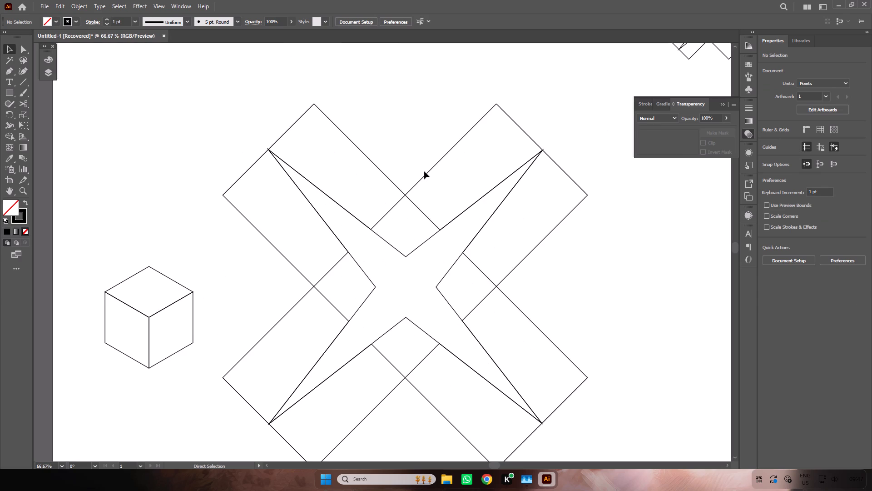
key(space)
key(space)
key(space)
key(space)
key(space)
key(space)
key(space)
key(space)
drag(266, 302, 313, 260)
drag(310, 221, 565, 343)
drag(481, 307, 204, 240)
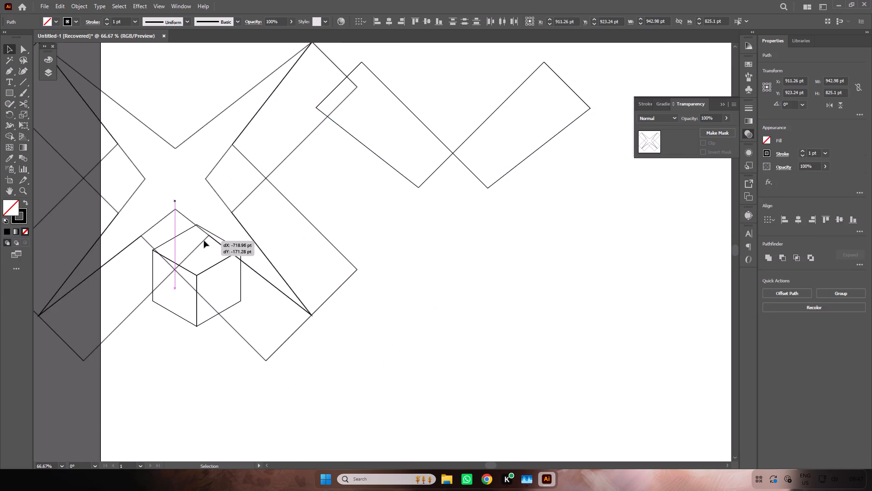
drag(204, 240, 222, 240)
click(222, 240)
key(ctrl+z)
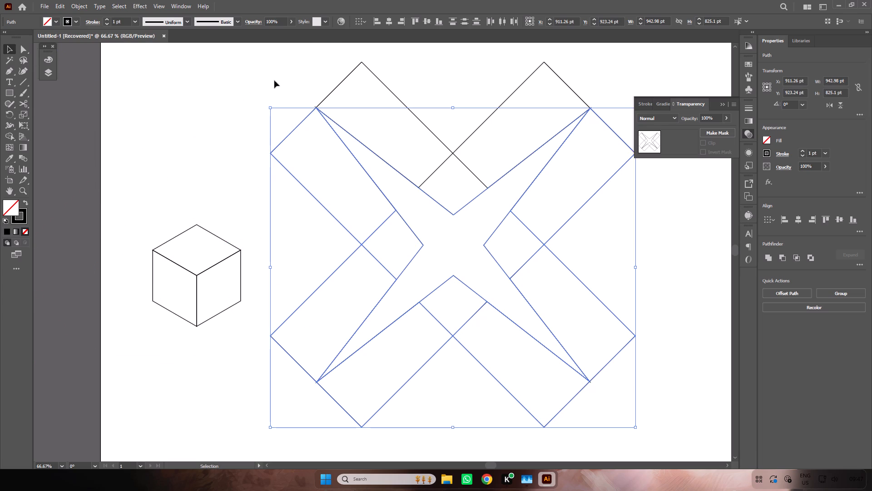
Move the whole X construction with its star onto the cube, snapping its lower crossing to the cube's central vertex.
drag(274, 80, 624, 424)
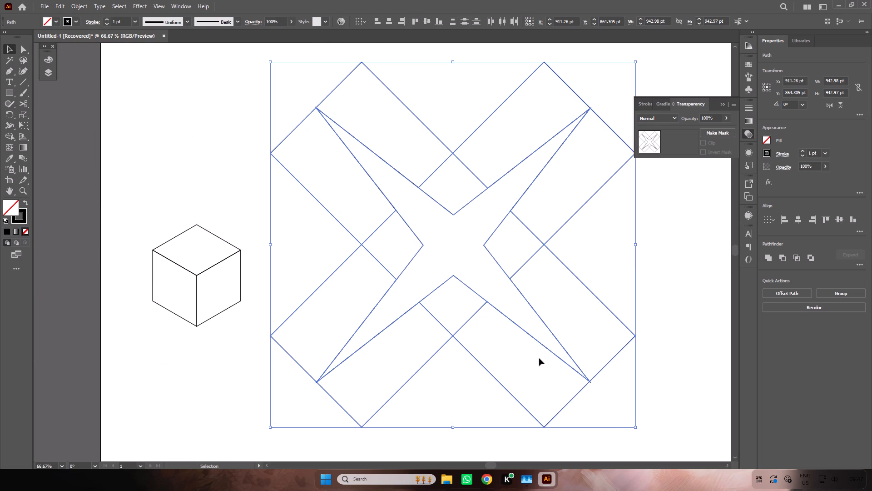
drag(452, 337, 176, 276)
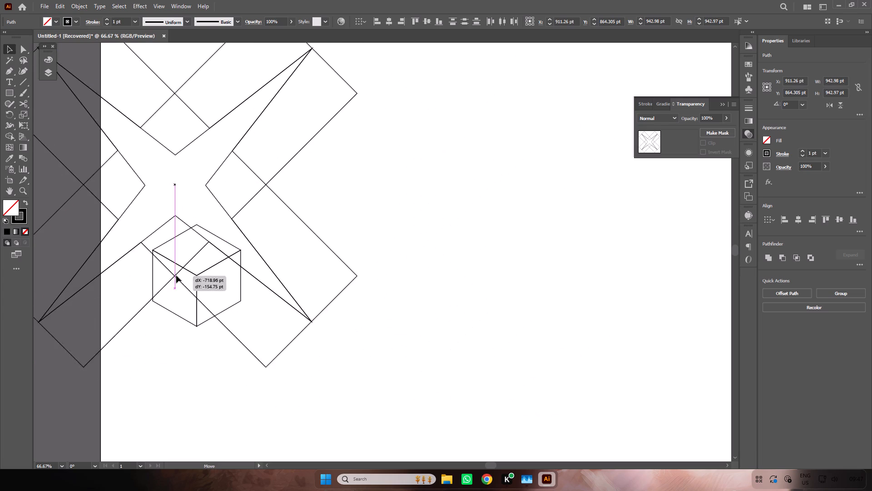
drag(176, 276, 198, 275)
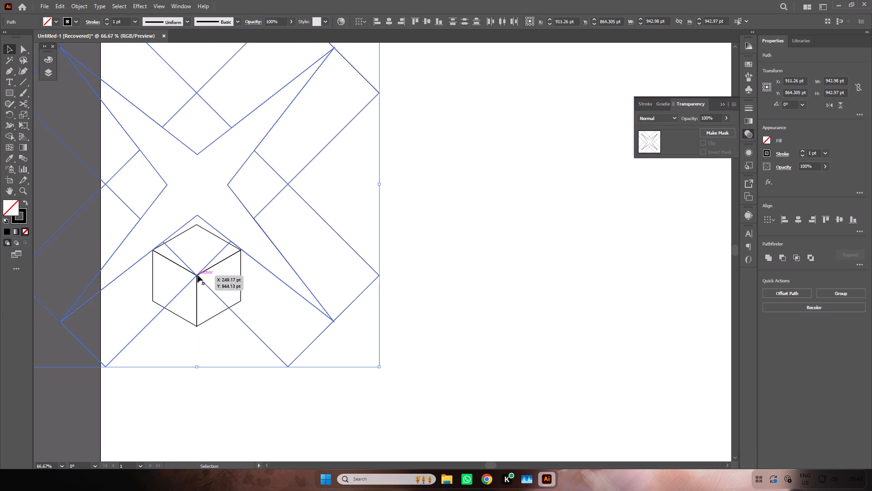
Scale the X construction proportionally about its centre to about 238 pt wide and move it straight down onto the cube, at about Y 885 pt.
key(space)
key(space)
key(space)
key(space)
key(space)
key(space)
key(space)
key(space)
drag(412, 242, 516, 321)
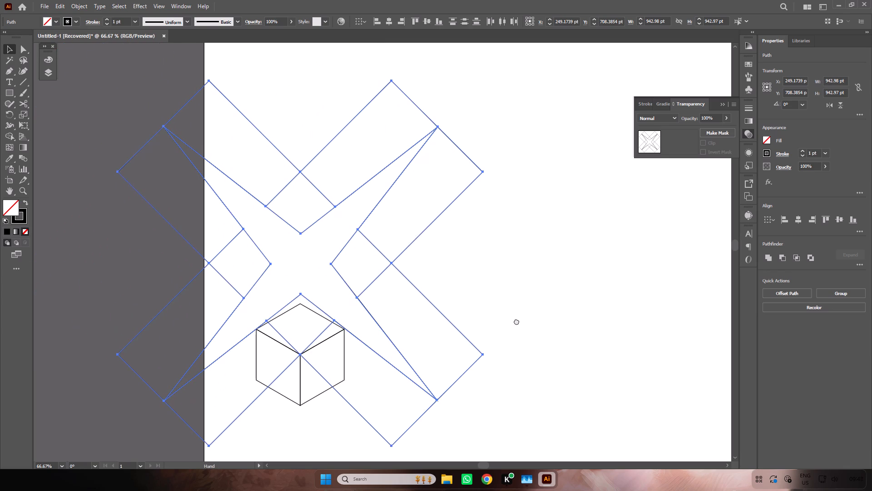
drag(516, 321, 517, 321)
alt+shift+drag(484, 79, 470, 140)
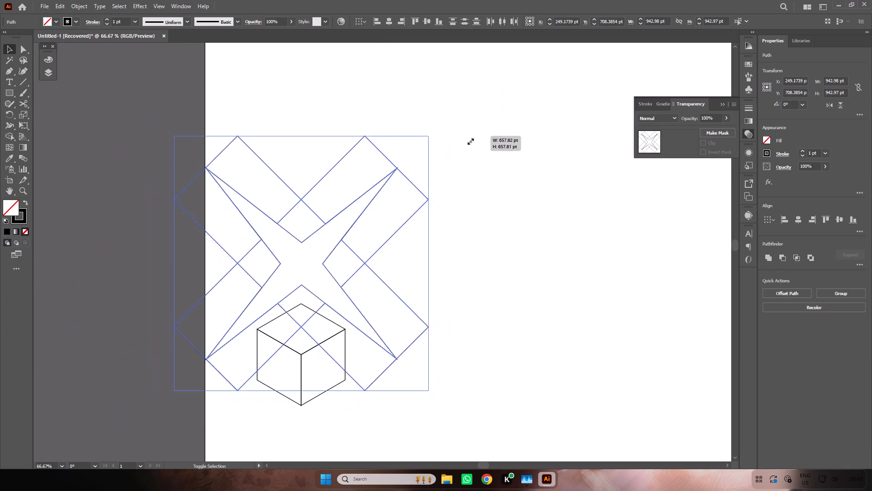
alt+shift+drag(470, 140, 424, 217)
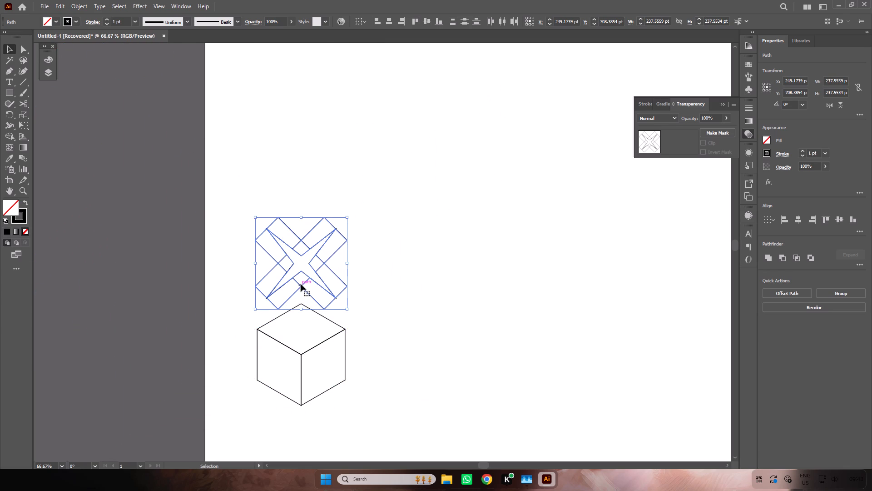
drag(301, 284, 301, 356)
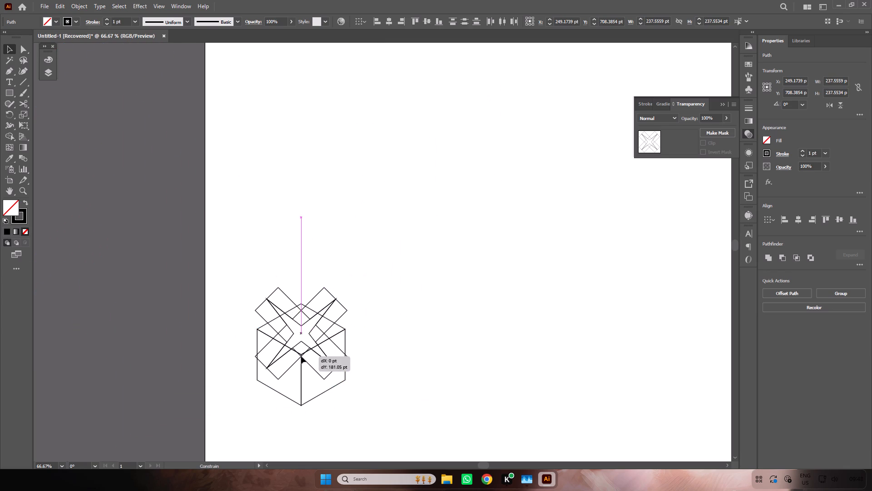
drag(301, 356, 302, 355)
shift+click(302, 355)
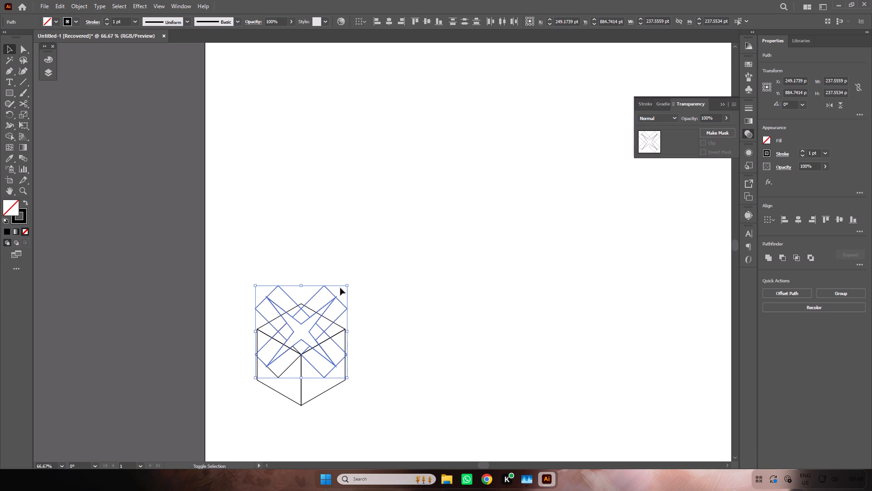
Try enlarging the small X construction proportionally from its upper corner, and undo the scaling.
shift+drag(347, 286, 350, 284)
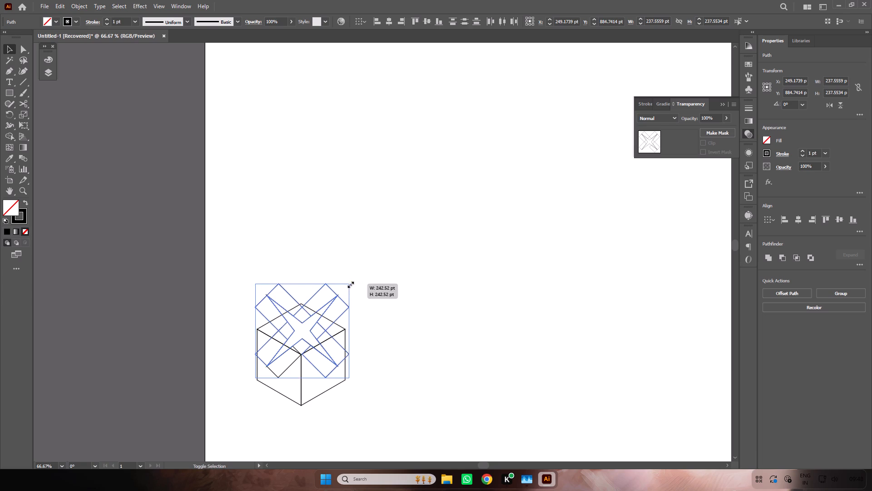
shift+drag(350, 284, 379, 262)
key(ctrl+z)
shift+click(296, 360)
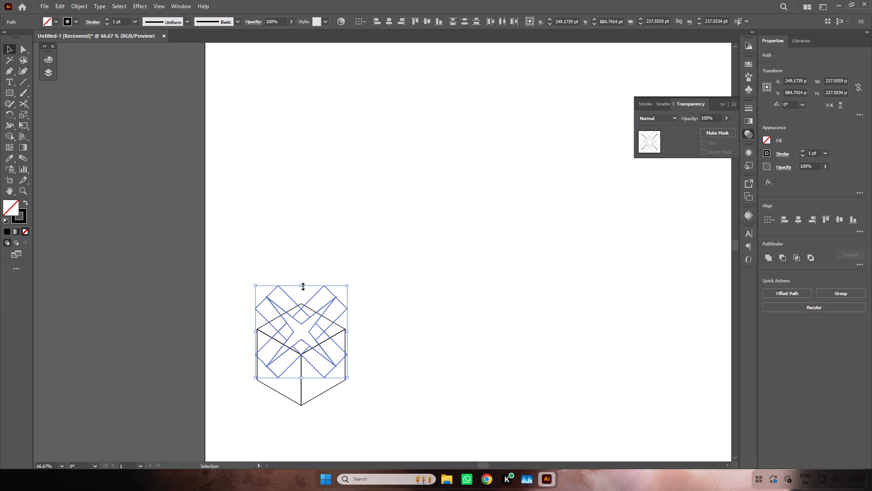
Scale the X proportionally to about 612 pt wide and move it straight down until its lower crossing meets the cube's central vertex.
shift+drag(302, 285, 313, 254)
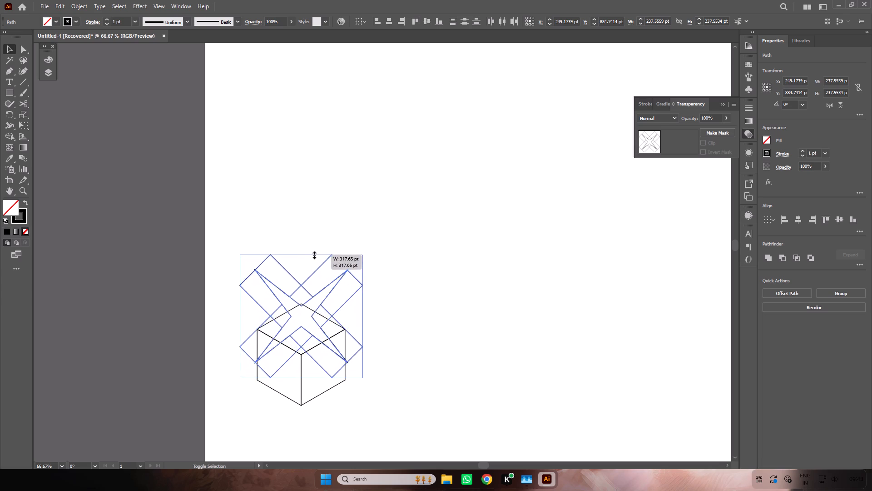
shift+drag(313, 254, 351, 140)
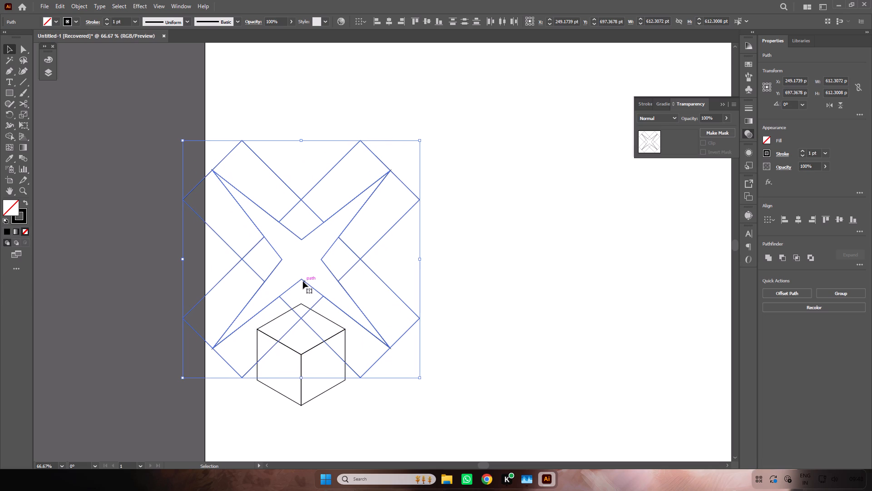
drag(302, 281, 303, 314)
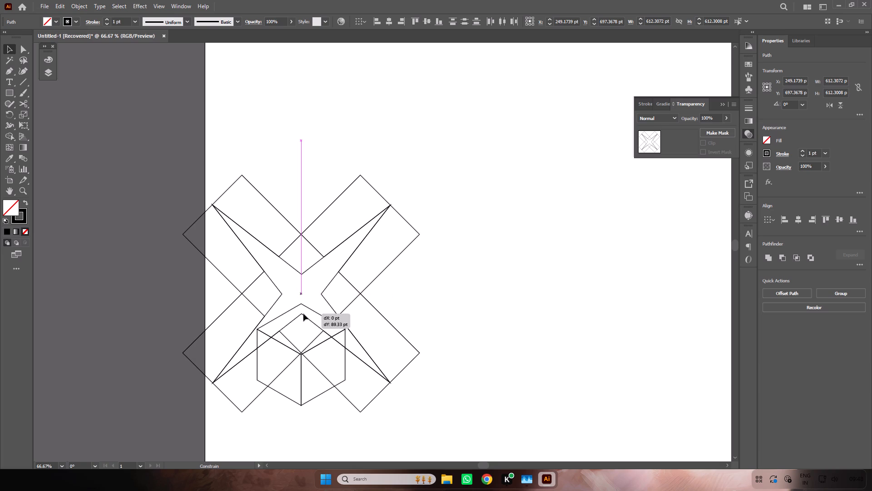
drag(303, 314, 303, 315)
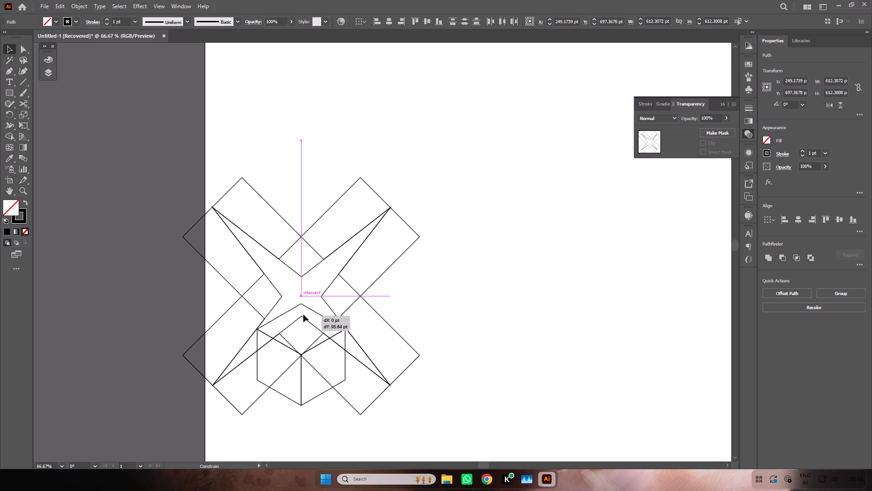
drag(303, 315, 303, 314)
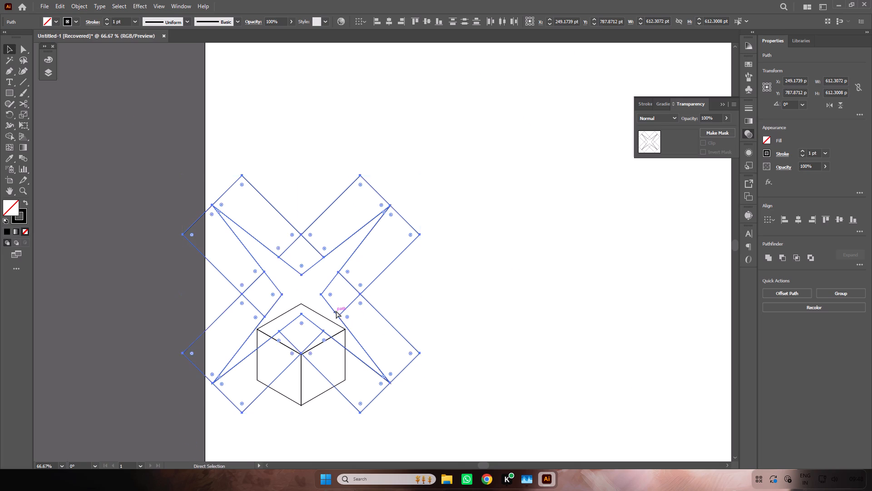
key(ctrl+equal)
key(ctrl+equal)
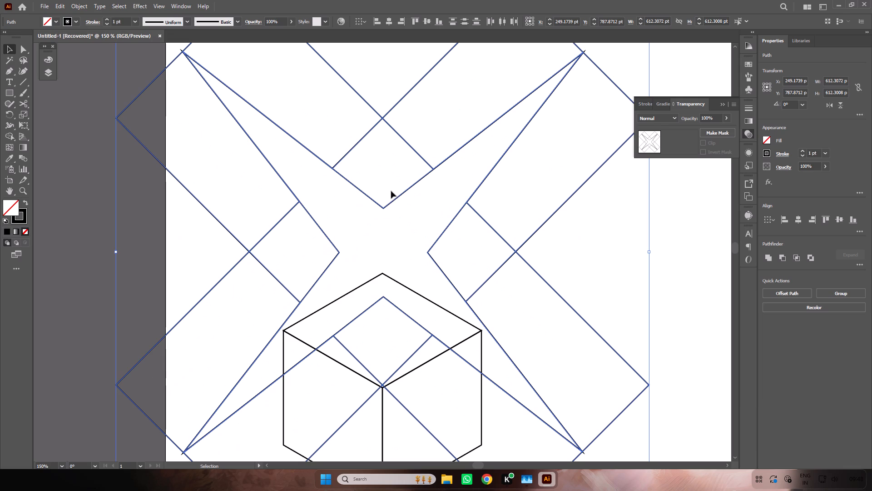
click(384, 208)
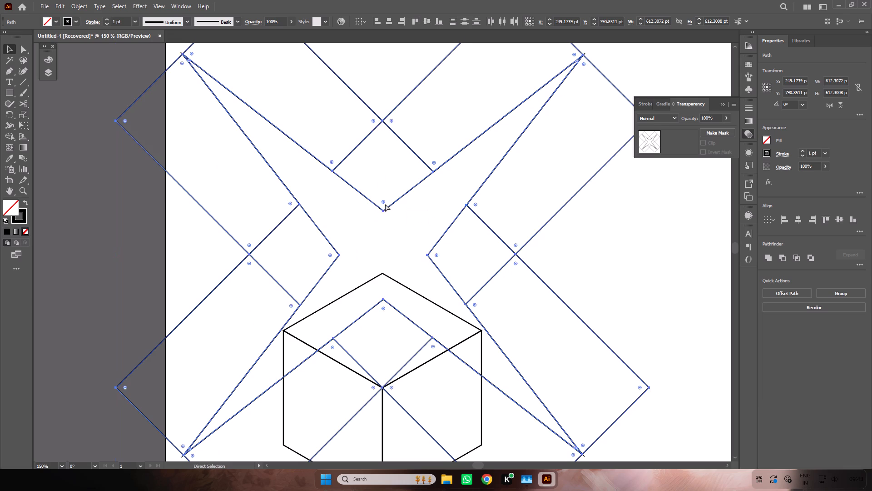
Squash the X vertically to about 262 pt high, fitting its upper and lower crossings to the back and front vertices of the cube's top face.
key(ctrl+minus)
drag(382, 76, 377, 182)
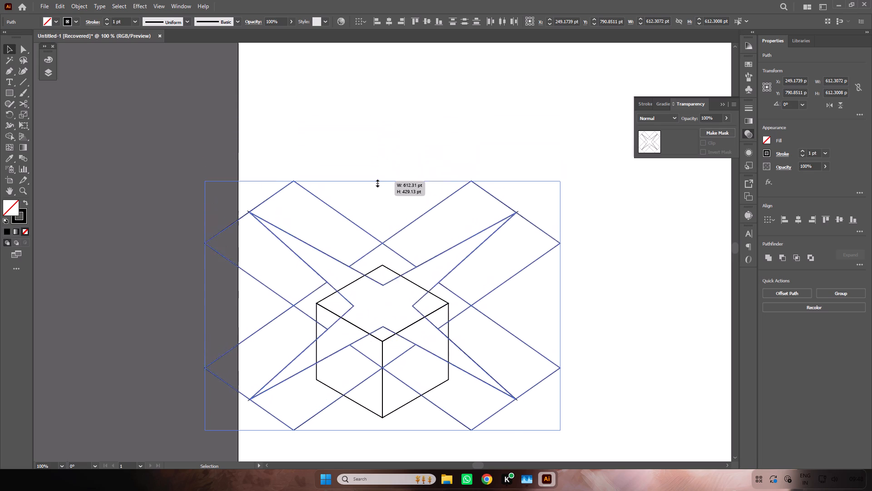
drag(377, 182, 375, 210)
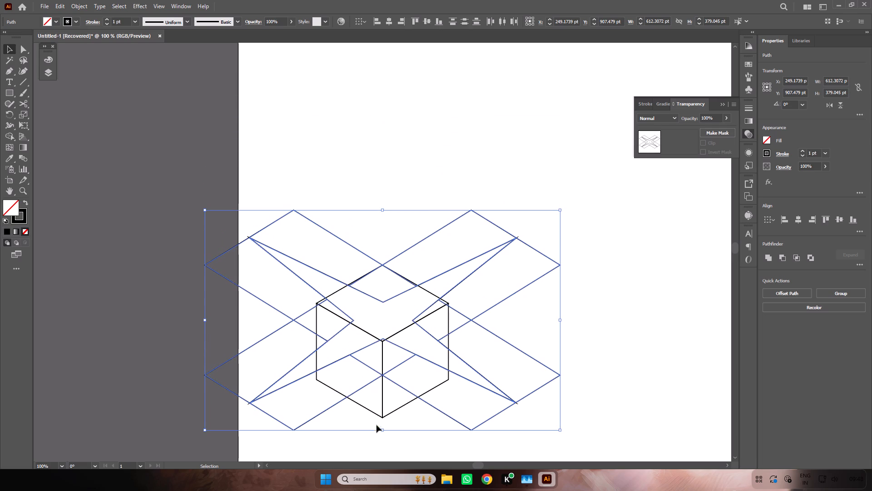
drag(382, 431, 393, 384)
drag(383, 210, 381, 225)
drag(383, 384, 384, 383)
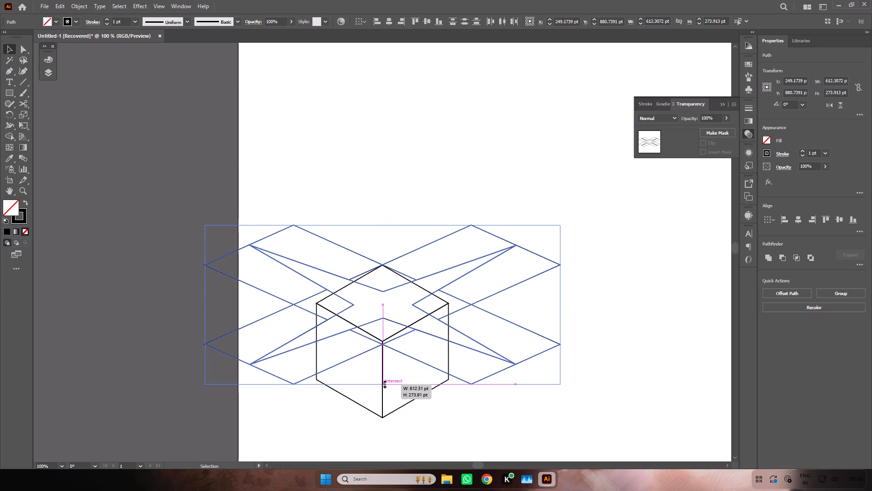
drag(384, 383, 387, 380)
click(384, 226)
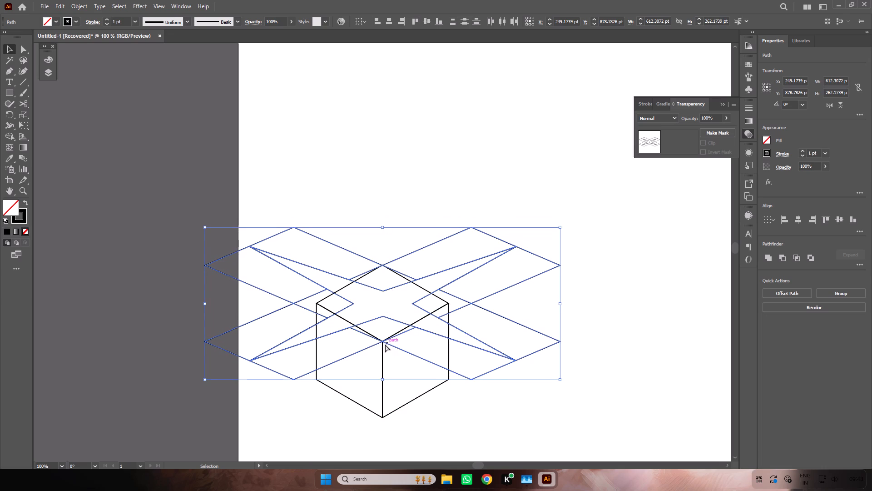
key(ctrl+equal)
key(ctrl+equal)
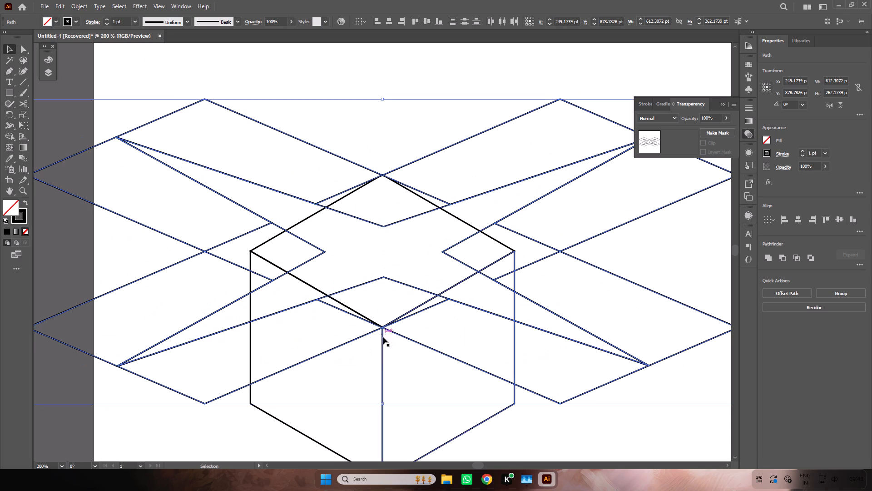
click(383, 405)
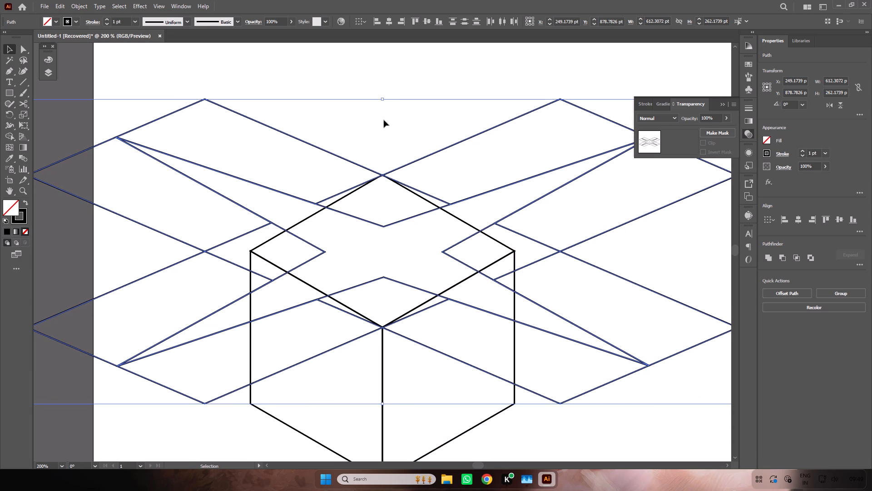
key(ctrl+minus)
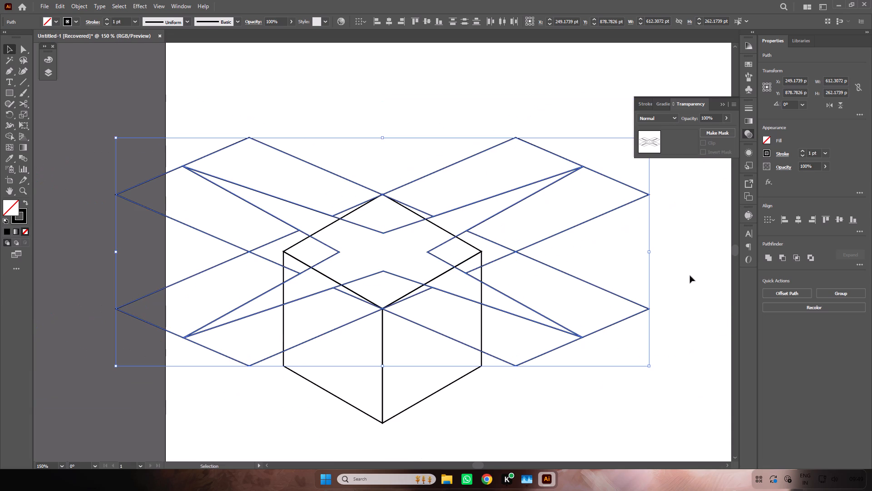
Narrow the X symmetrically about its centre to about 453 pt wide, fitting its side crossings to the side corners of the cube's top face.
alt+drag(649, 251, 624, 254)
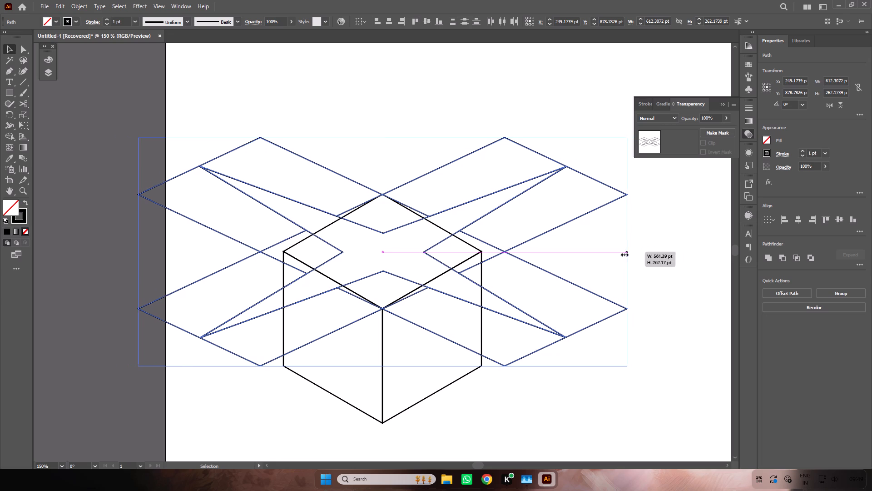
alt+drag(624, 254, 580, 257)
Examine in Outline view how the X's bars line up with the edges of the cube's top face, and return to Preview.
click(164, 6)
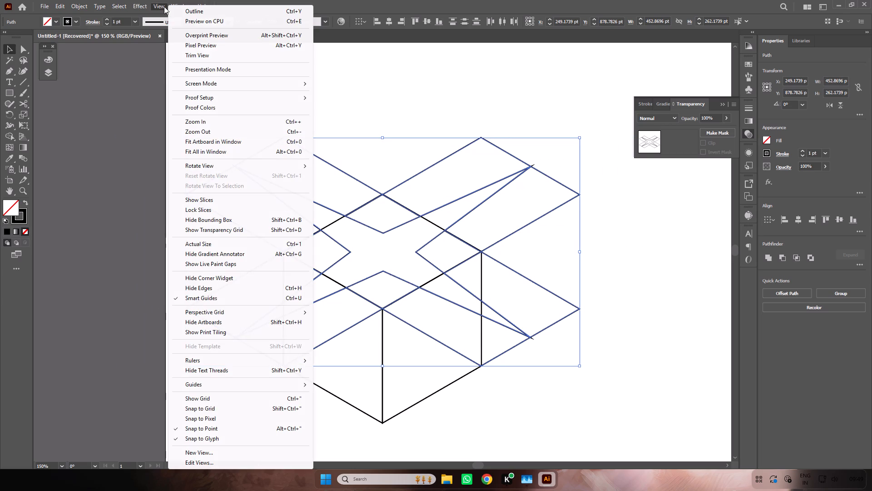
click(184, 14)
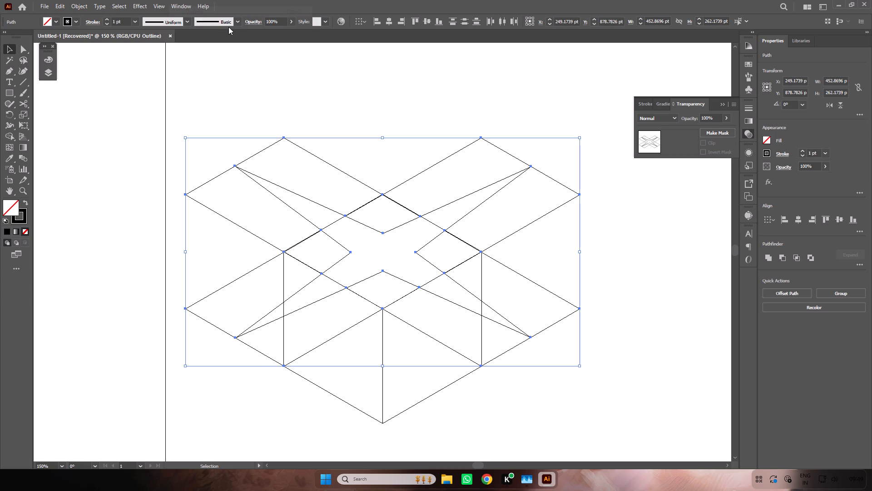
key(ctrl+equal)
key(ctrl+equal)
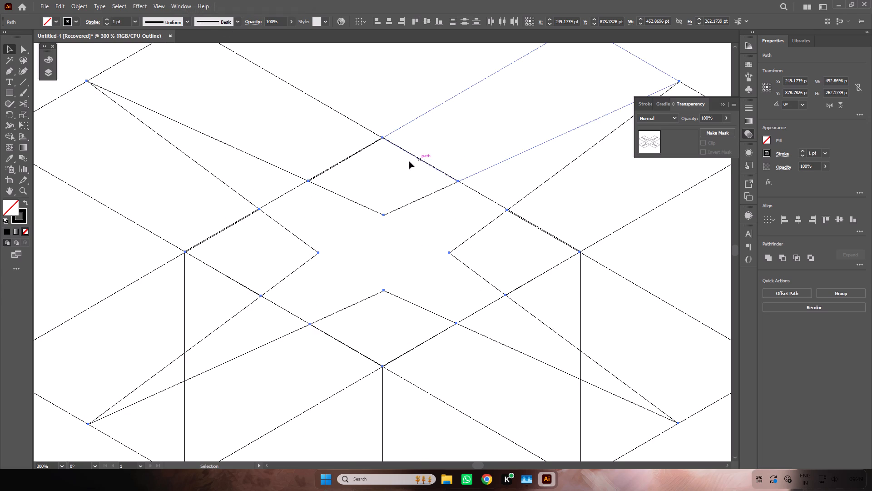
key(space)
key(space)
key(space)
key(space)
key(space)
key(space)
key(space)
key(space)
key(space)
key(space)
key(space)
key(space)
key(space)
key(space)
key(space)
key(space)
key(space)
key(space)
key(space)
key(space)
drag(409, 165, 356, 179)
click(159, 6)
click(179, 10)
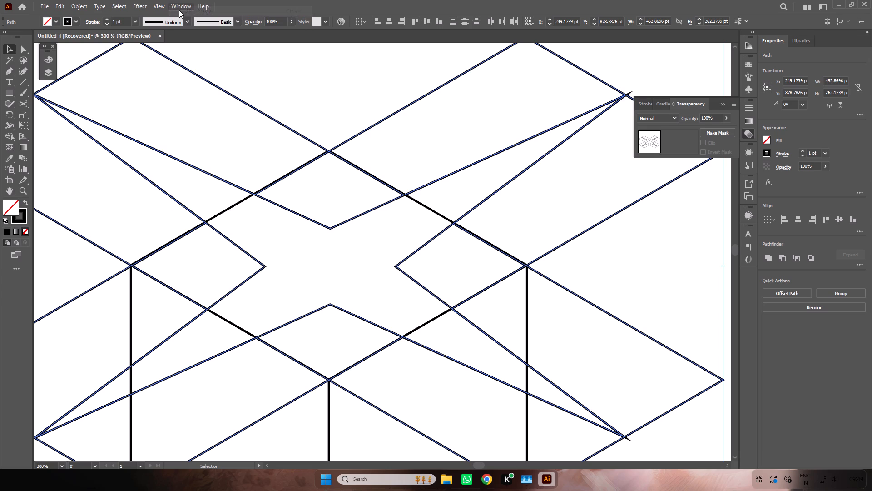
key(ctrl+minus)
key(ctrl+minus)
key(ctrl+minus)
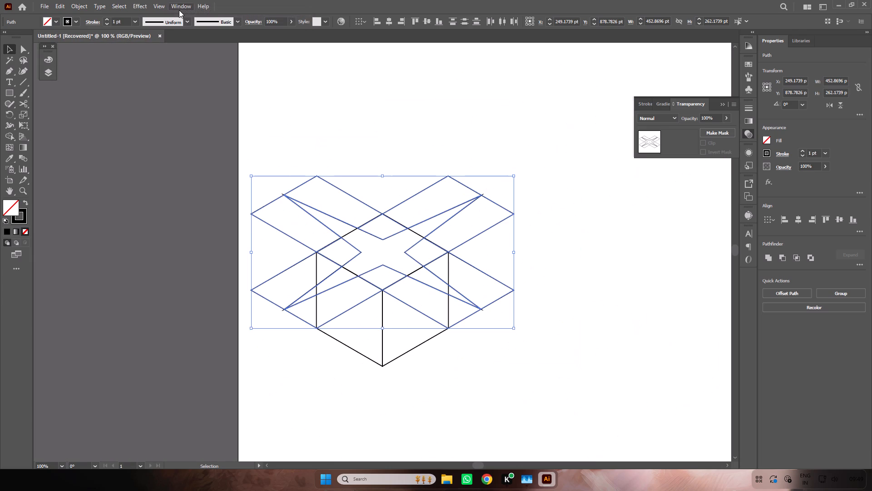
Remove the parts of the X's two back arms that extend beyond the cube's top face with Shape Builder.
click(283, 380)
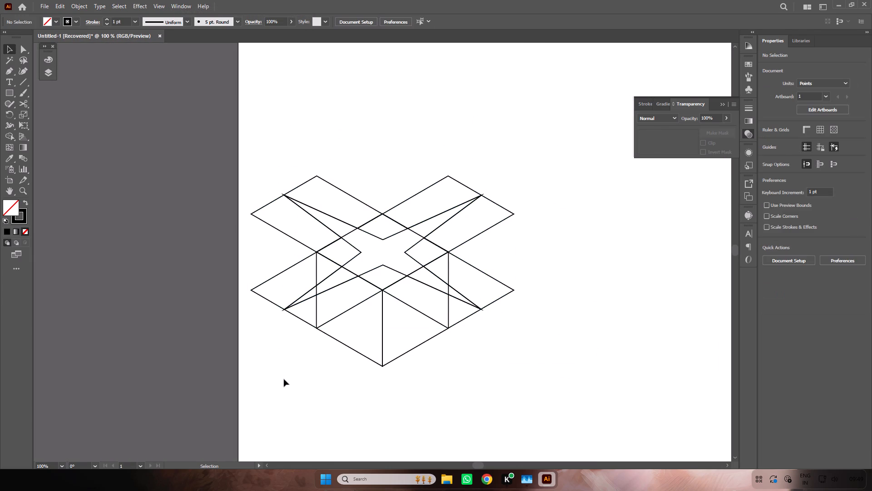
drag(270, 170, 325, 209)
drag(325, 209, 502, 348)
click(11, 137)
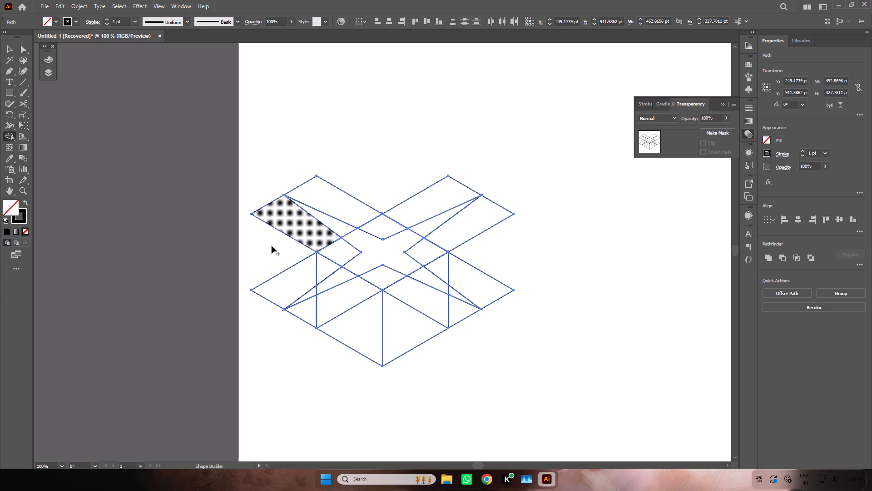
alt+drag(271, 246, 386, 162)
alt+drag(401, 161, 511, 258)
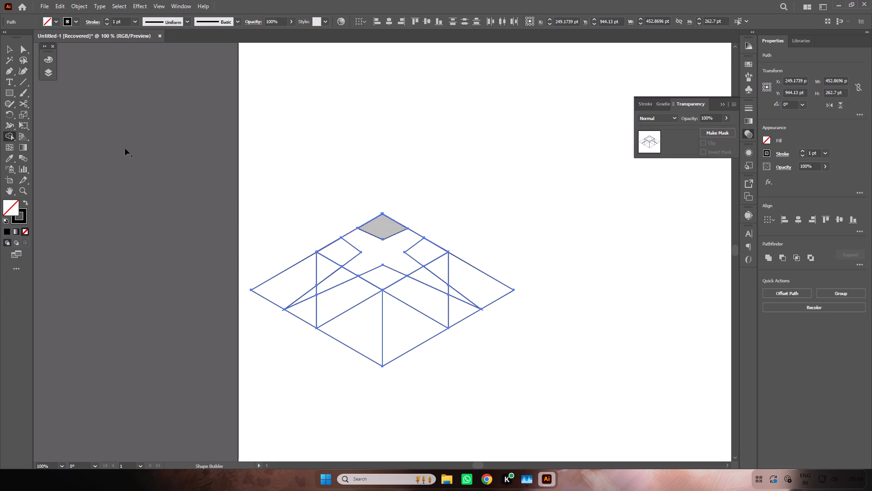
click(10, 48)
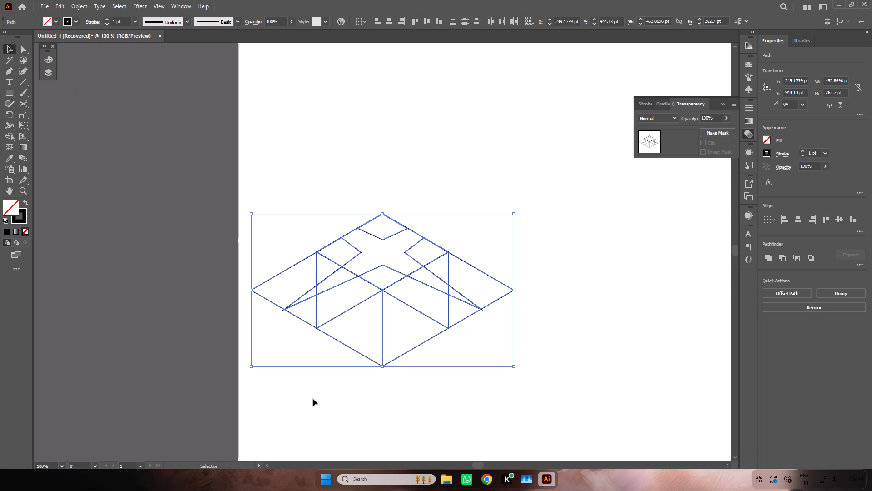
click(313, 399)
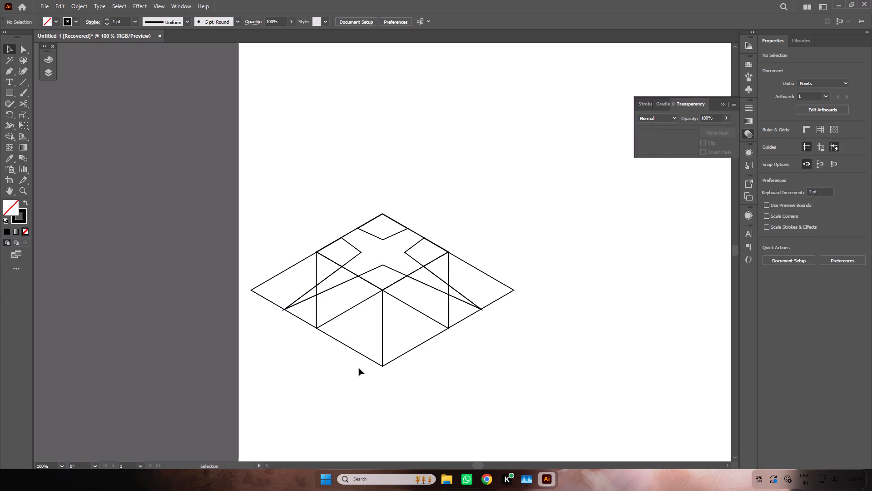
Lock the cube's two side faces.
drag(359, 368, 406, 345)
right_click(406, 345)
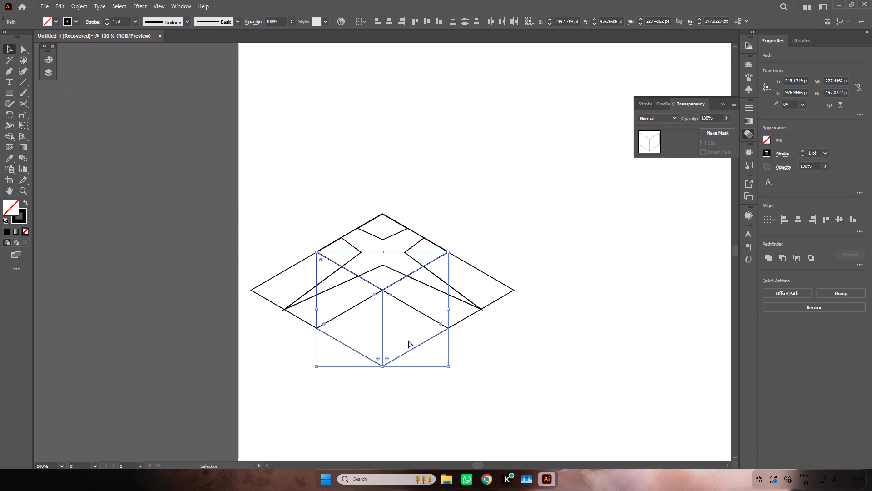
key(ctrl+2)
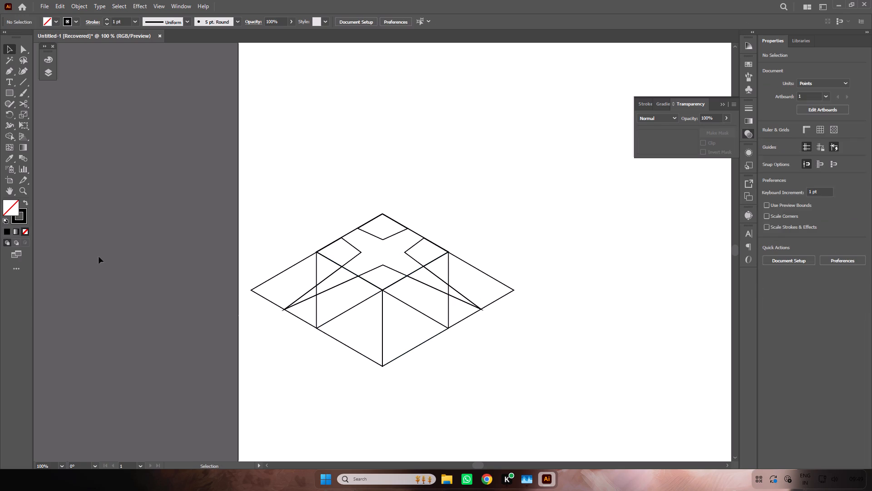
Fold the X's two front arms down over the cube's side faces, moving their end anchor points until their inner corners meet the bottom front vertex.
click(20, 52)
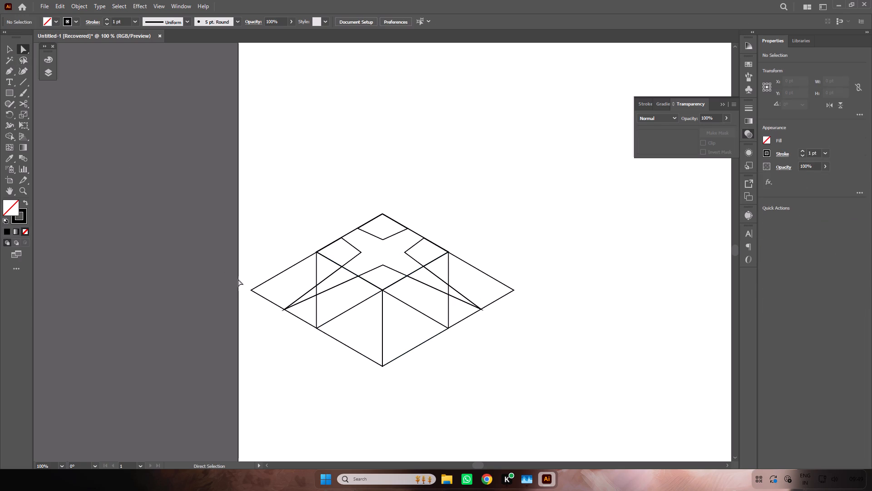
drag(246, 282, 327, 343)
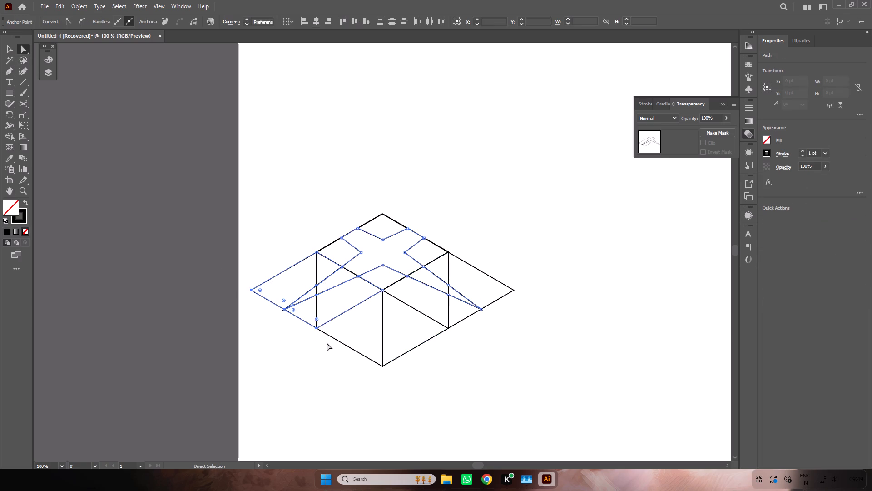
drag(316, 328, 322, 331)
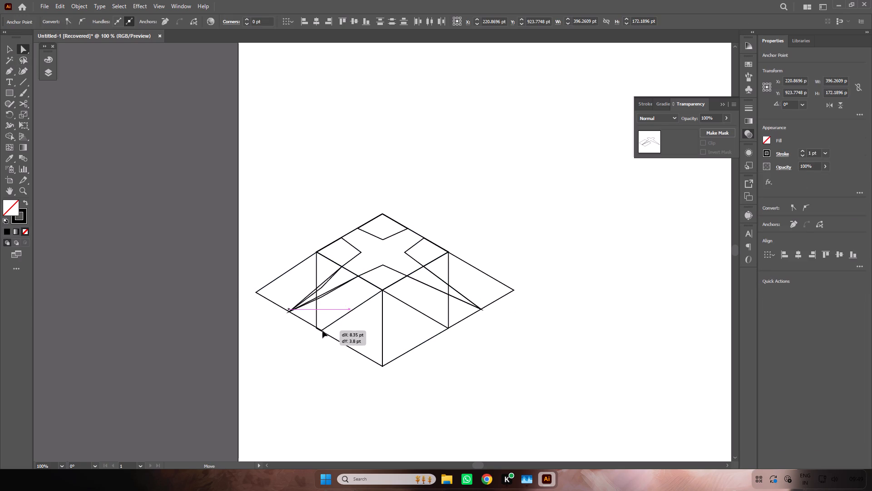
drag(322, 331, 379, 364)
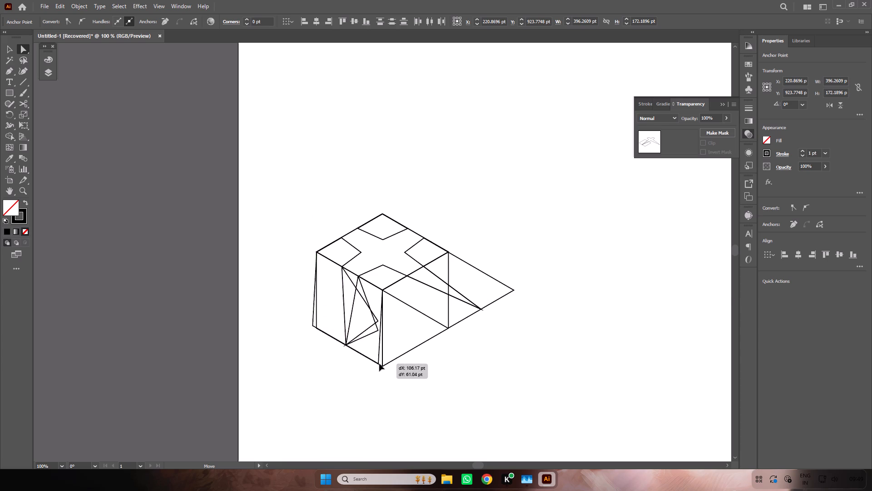
drag(379, 364, 382, 366)
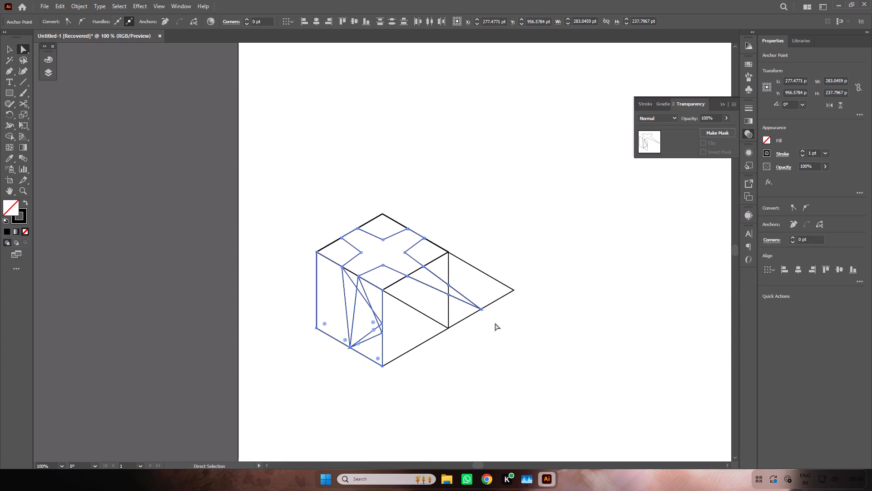
drag(539, 274, 434, 340)
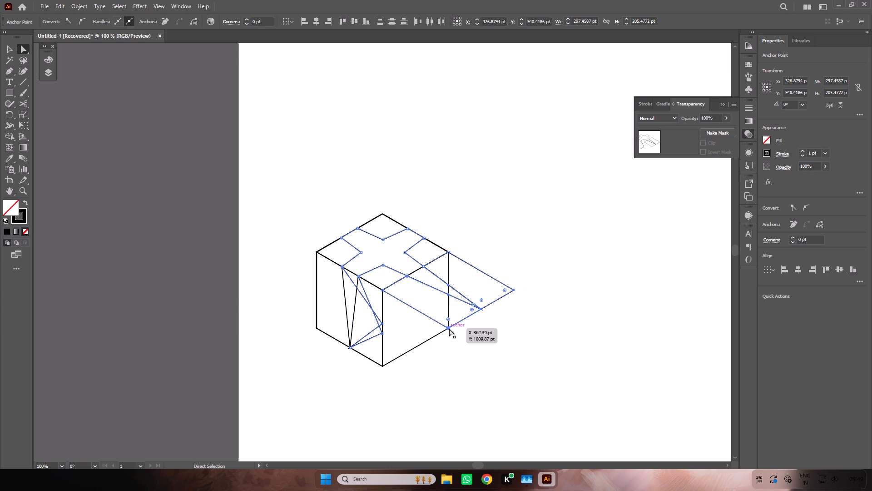
drag(449, 329, 383, 366)
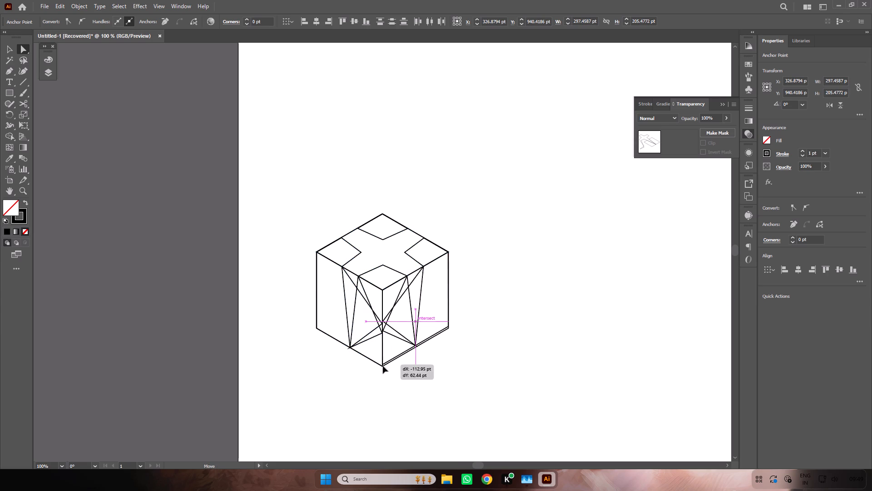
drag(383, 366, 382, 366)
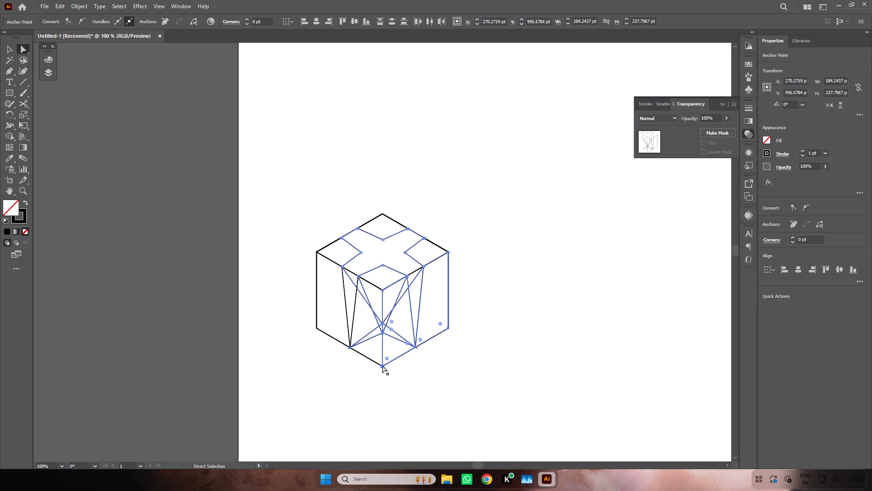
Merge the crossing fragments on both side faces with Shape Builder, leaving one tapered wedge and one clean inner panel per face.
drag(291, 221, 457, 374)
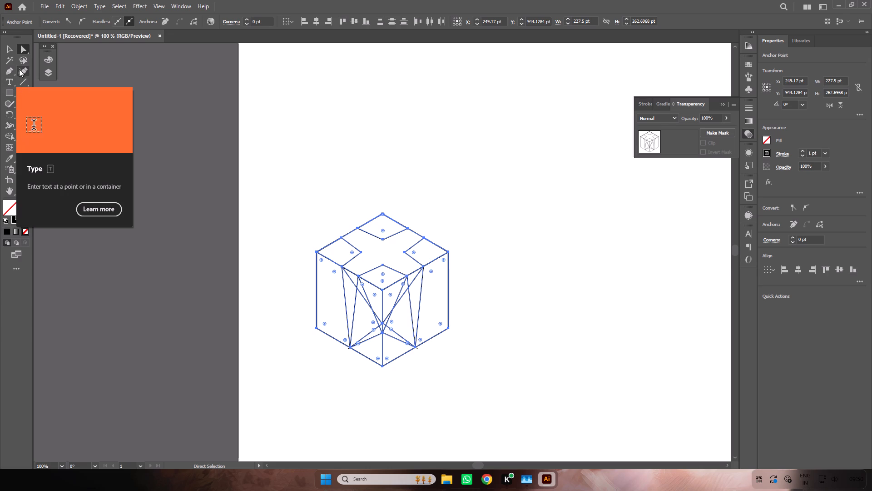
click(8, 136)
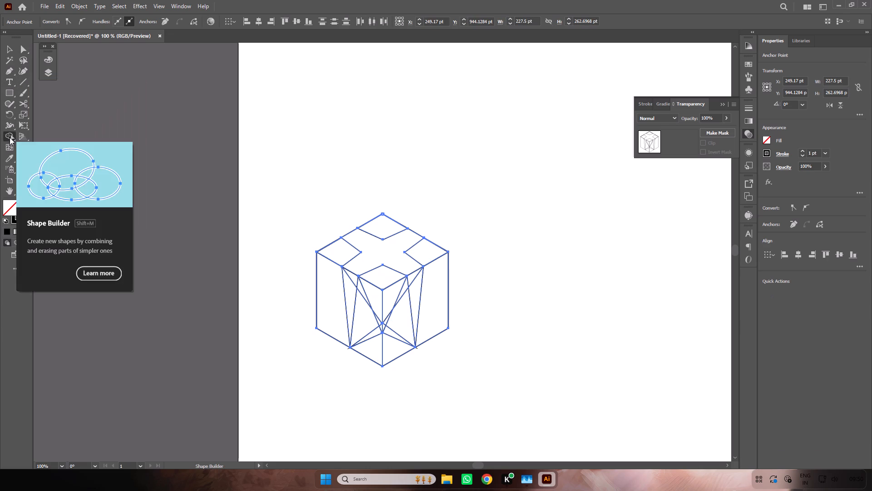
drag(355, 270, 352, 288)
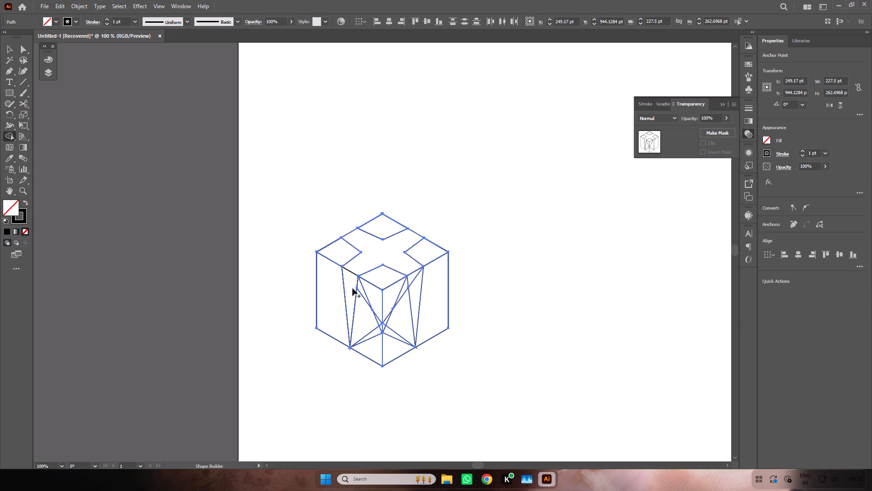
drag(413, 264, 419, 289)
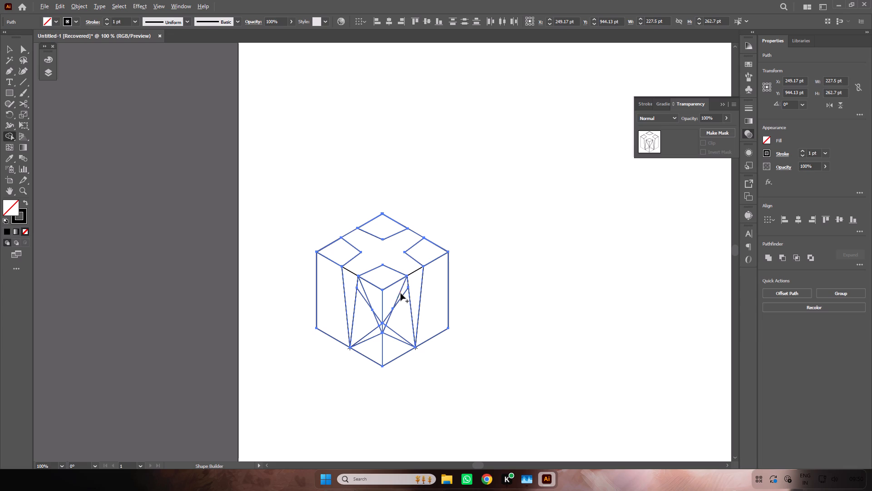
drag(397, 291, 385, 334)
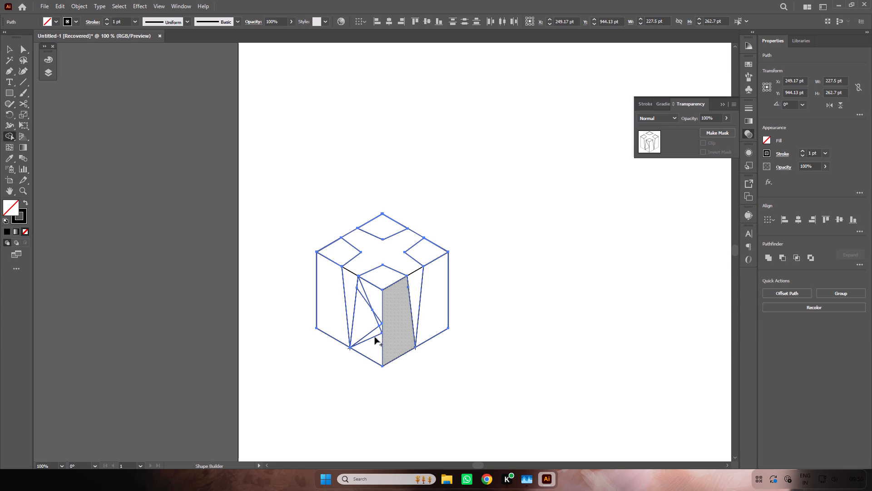
drag(372, 337, 366, 296)
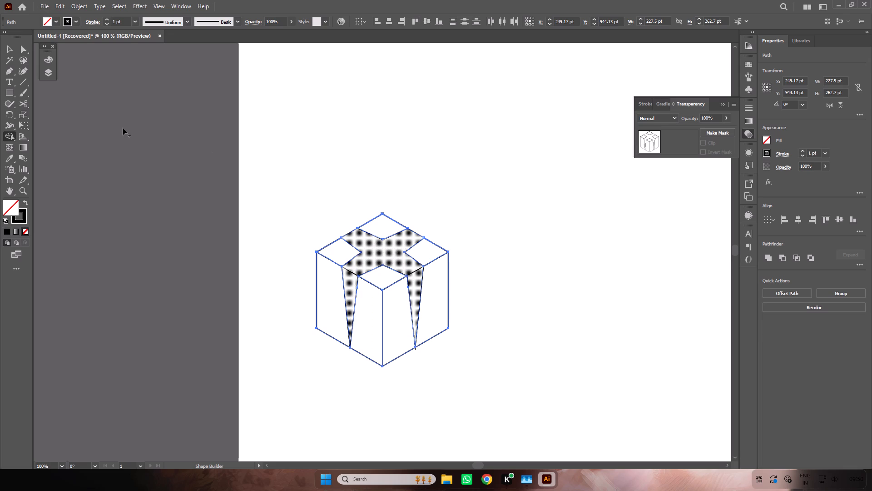
drag(355, 267, 352, 276)
key(v)
Unlock the two cube side faces at the end of Layer 1's object list.
click(51, 72)
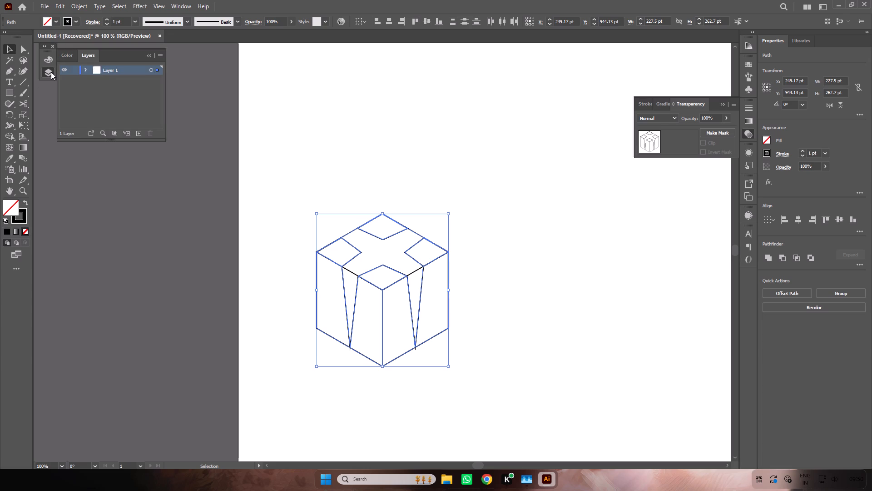
click(85, 71)
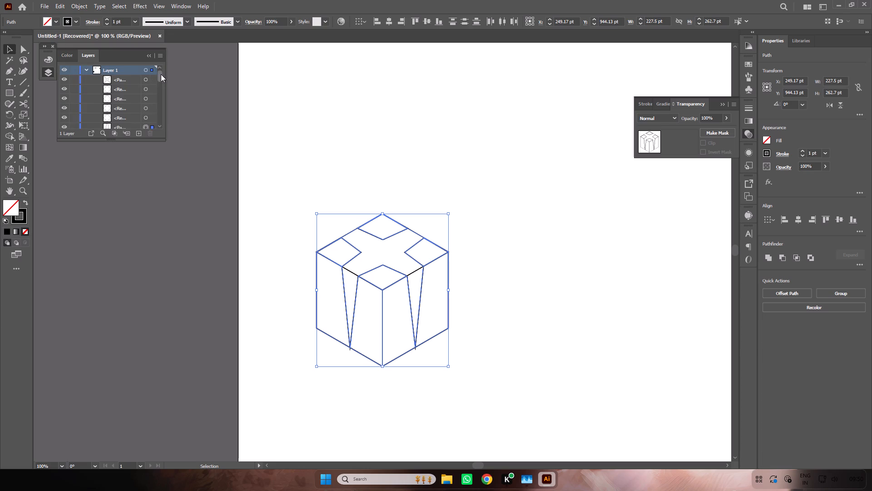
drag(161, 74, 168, 81)
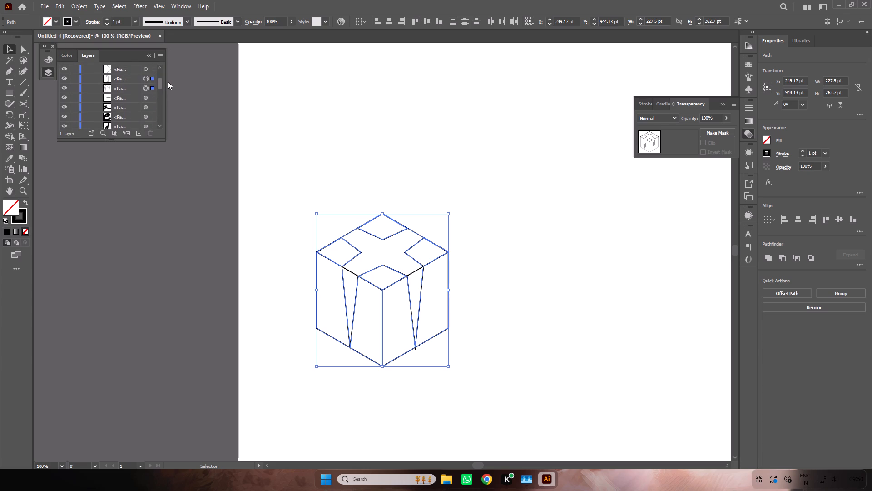
drag(168, 81, 171, 109)
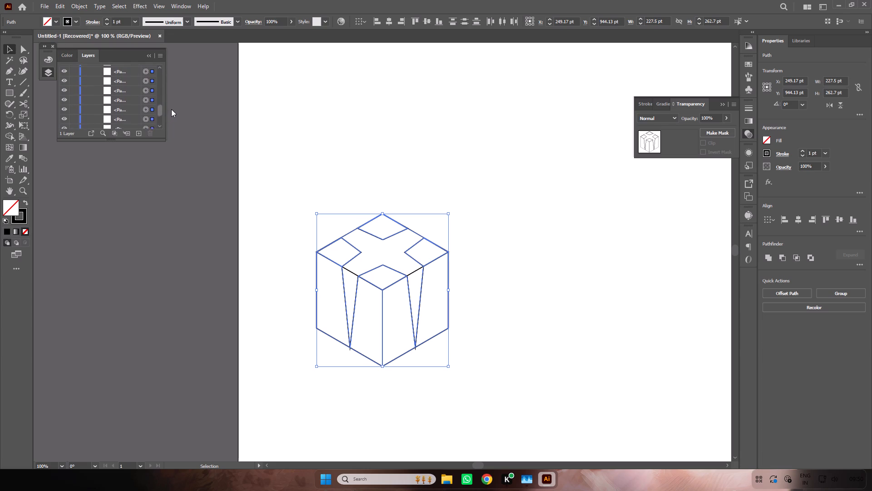
drag(171, 109, 173, 120)
drag(75, 116, 77, 122)
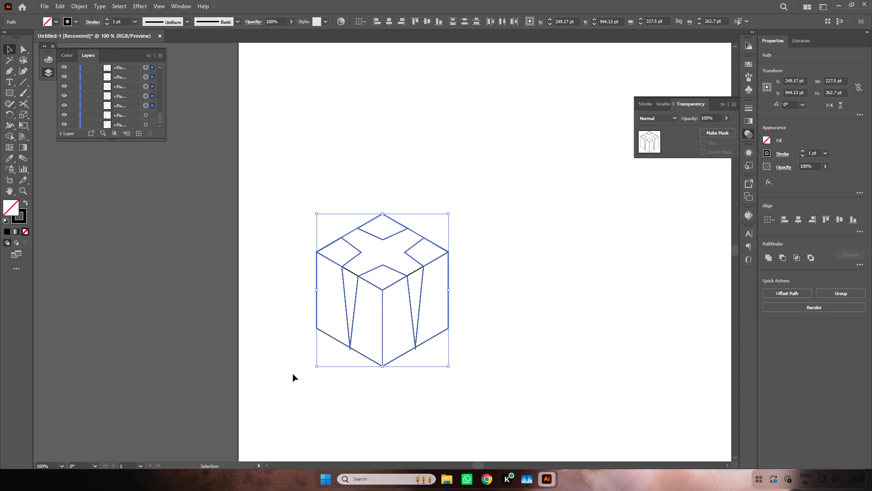
Delete the two original side-face outlines so the top X opens into the tapered wedges.
click(302, 376)
key(v)
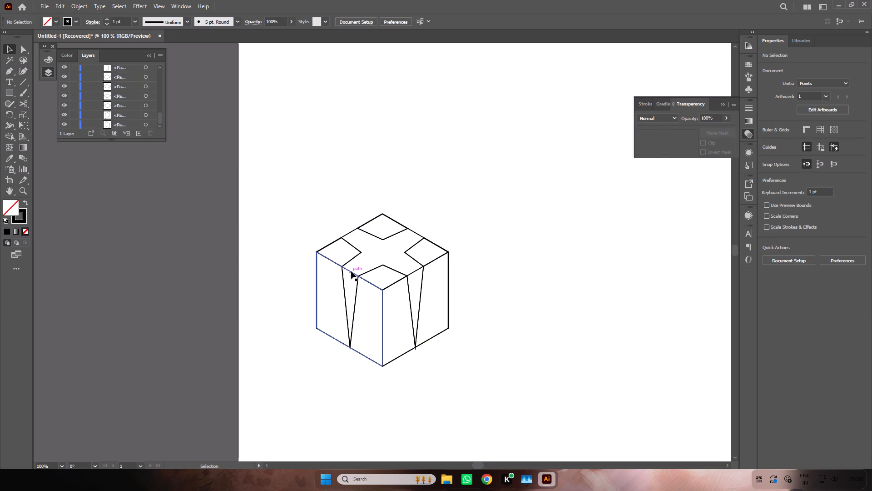
click(351, 271)
key(Delete)
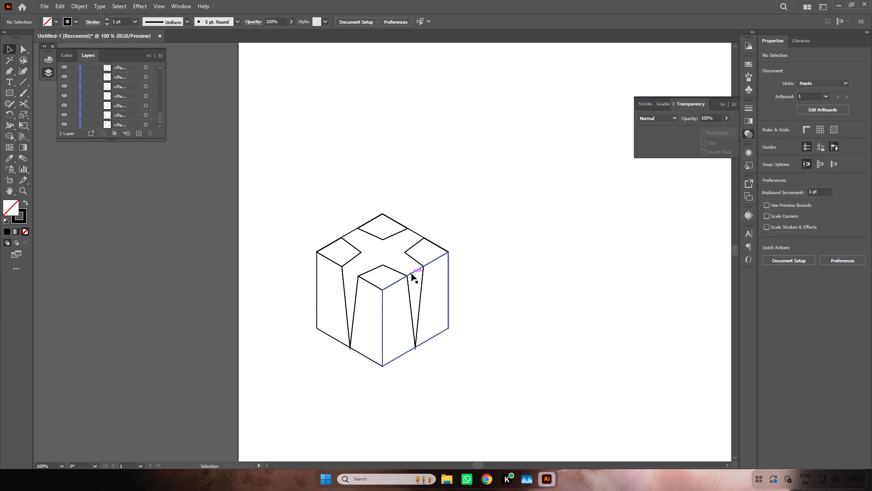
click(411, 274)
key(Delete)
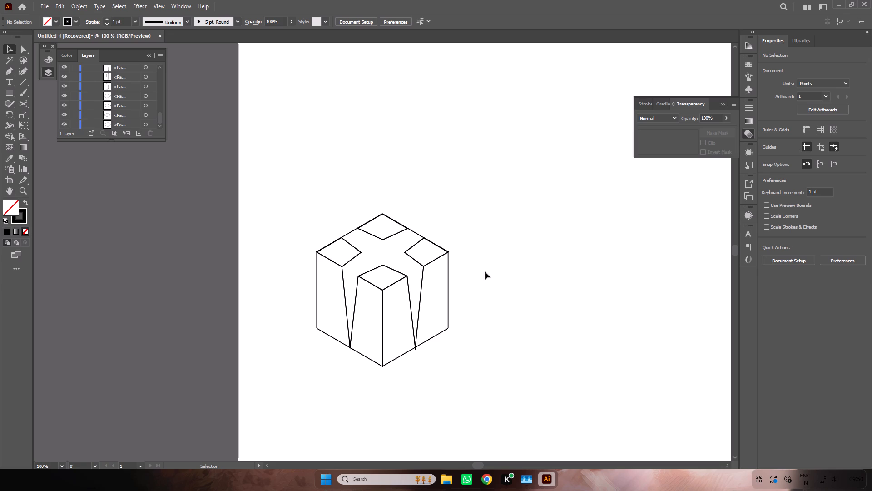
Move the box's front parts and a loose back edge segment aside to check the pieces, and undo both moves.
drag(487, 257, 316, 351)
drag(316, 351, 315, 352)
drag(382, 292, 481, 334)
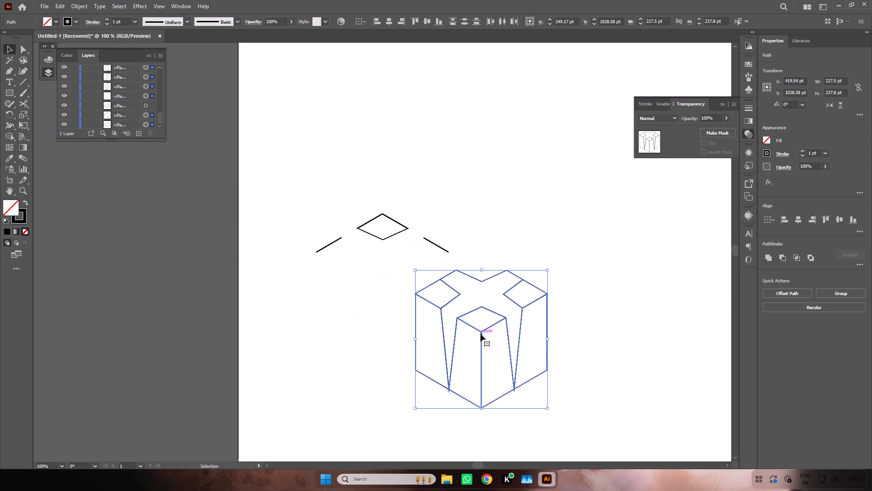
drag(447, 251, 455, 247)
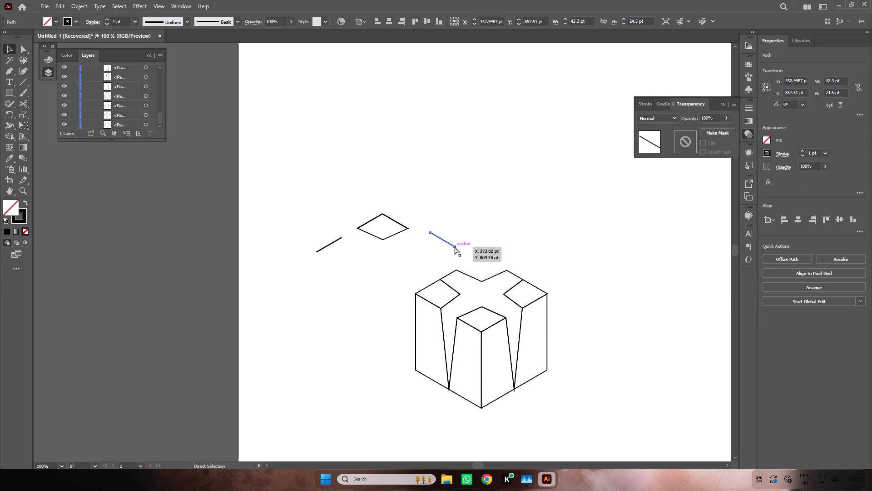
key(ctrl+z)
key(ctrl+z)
Define the cube's four corner diamonds, its side panels and the X as regions with Shape Builder across the whole artwork.
click(463, 241)
drag(470, 203, 287, 349)
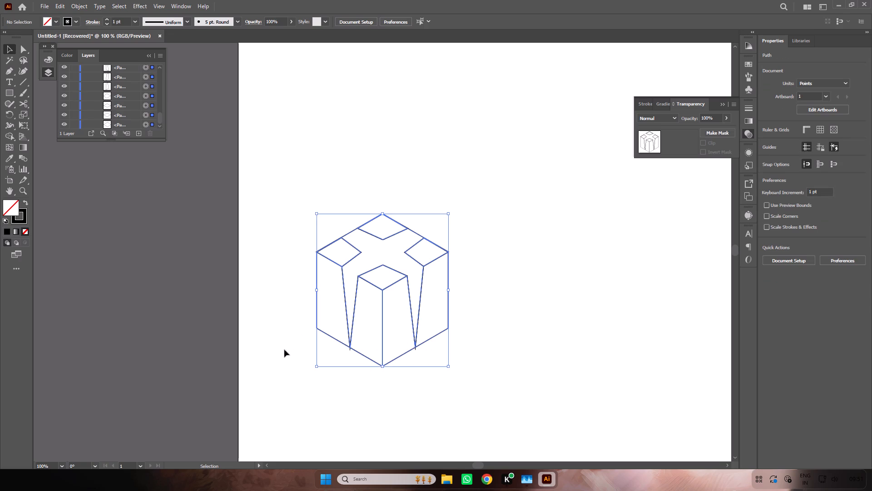
click(11, 135)
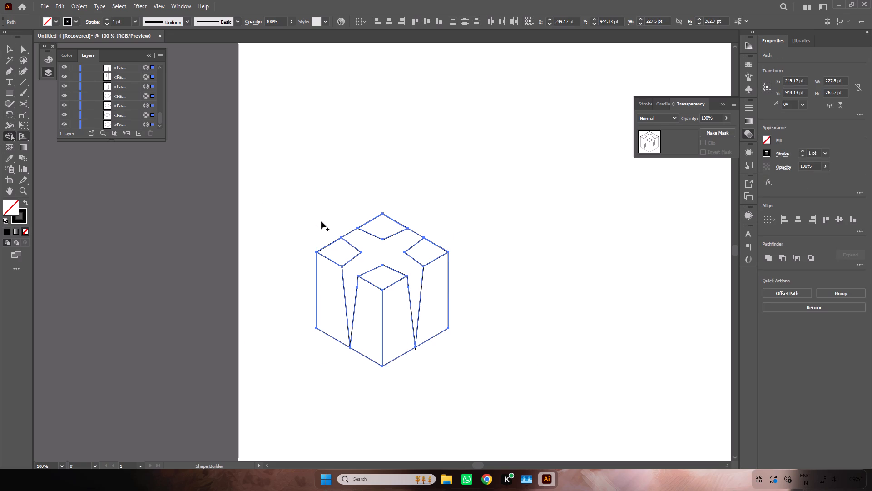
click(345, 245)
click(381, 226)
click(416, 248)
click(438, 291)
click(378, 278)
click(392, 293)
click(367, 304)
click(327, 307)
click(347, 291)
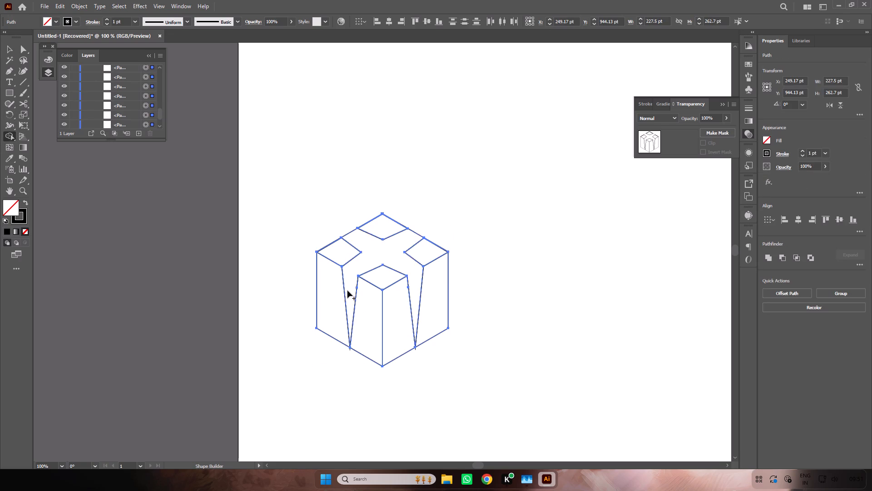
key(v)
click(311, 366)
click(294, 375)
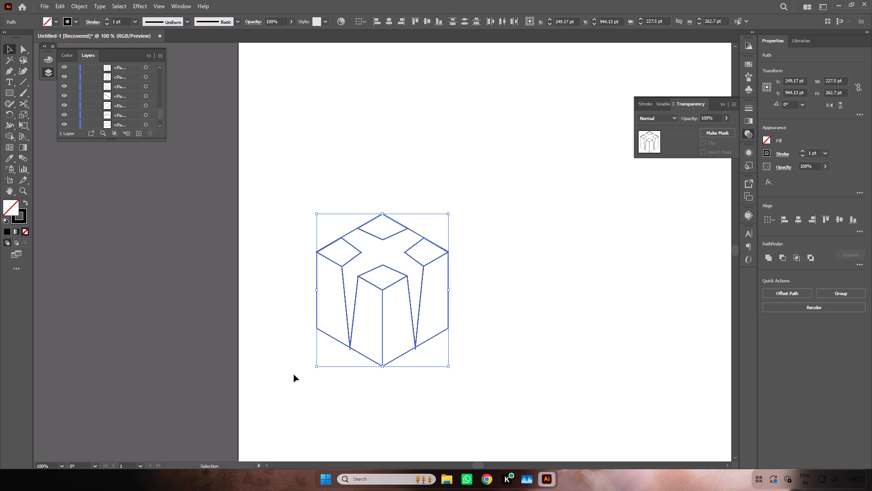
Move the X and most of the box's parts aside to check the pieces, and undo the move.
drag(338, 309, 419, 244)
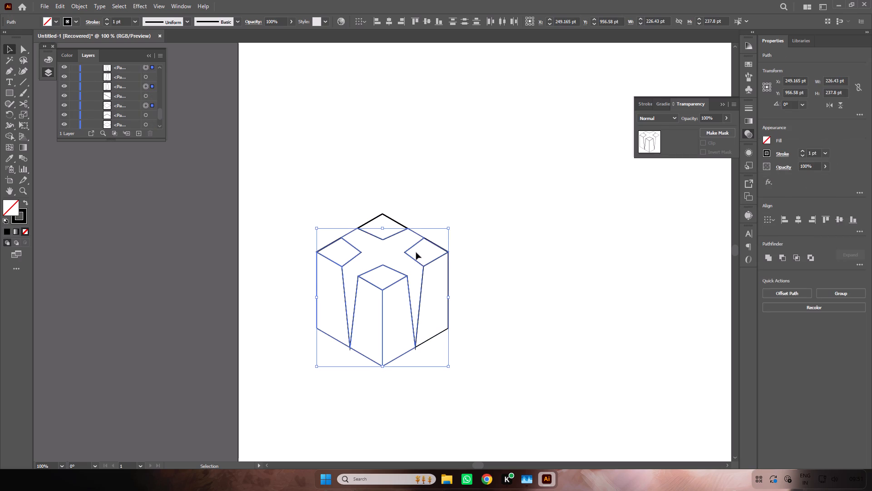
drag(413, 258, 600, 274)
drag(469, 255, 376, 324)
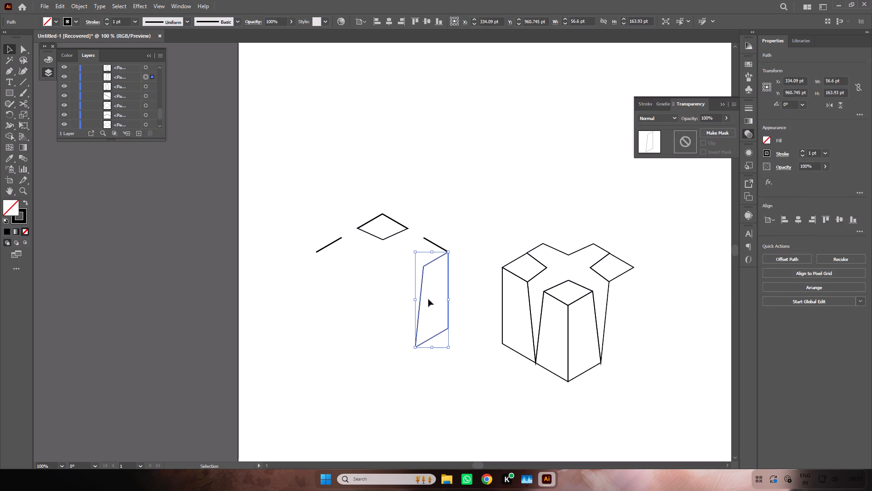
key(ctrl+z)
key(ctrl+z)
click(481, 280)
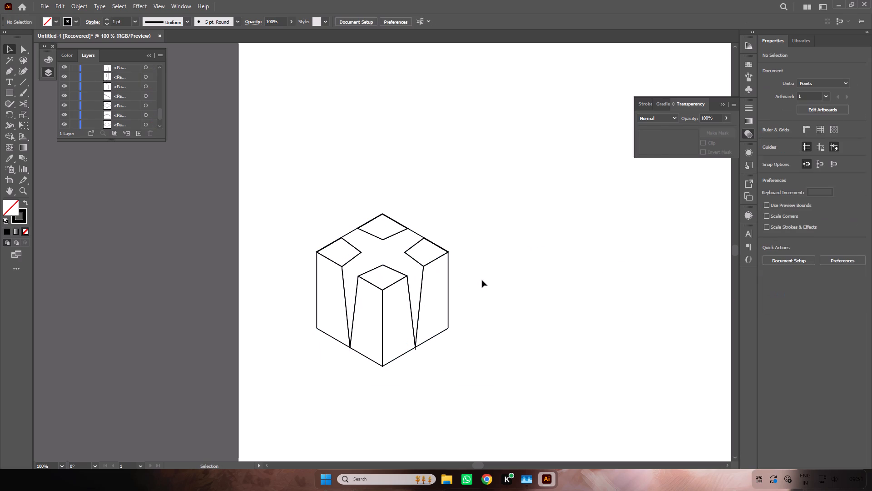
Pull out and delete the loose edge segments overlapping the two back edges of the cube's top.
drag(316, 252, 312, 245)
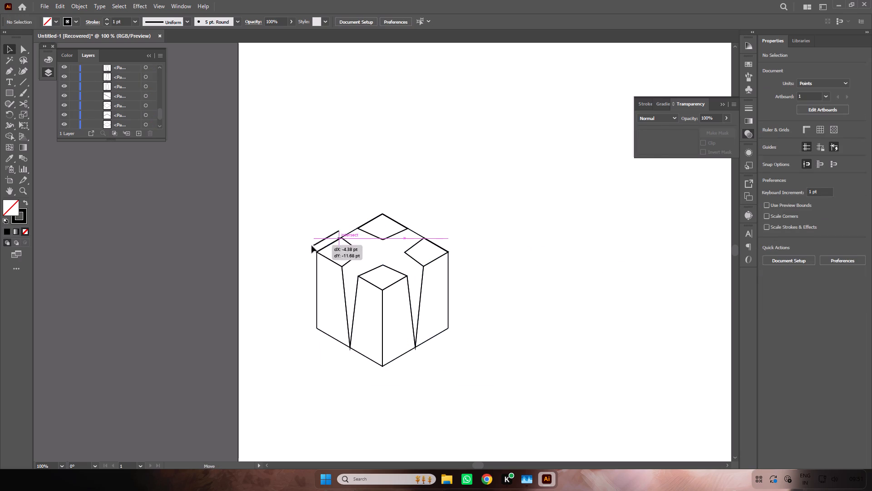
drag(312, 245, 300, 225)
key(Delete)
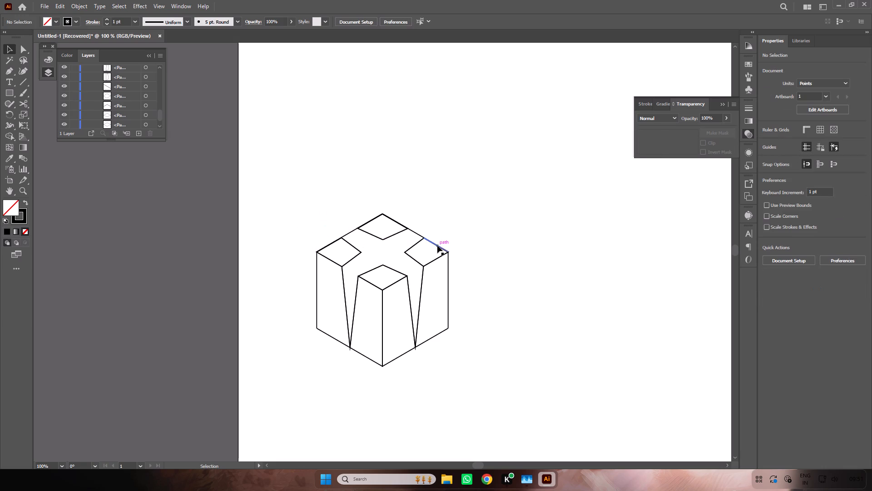
drag(437, 245, 448, 230)
key(Delete)
drag(399, 224, 406, 210)
key(Delete)
drag(380, 216, 367, 195)
key(Delete)
drag(375, 218, 368, 201)
key(Delete)
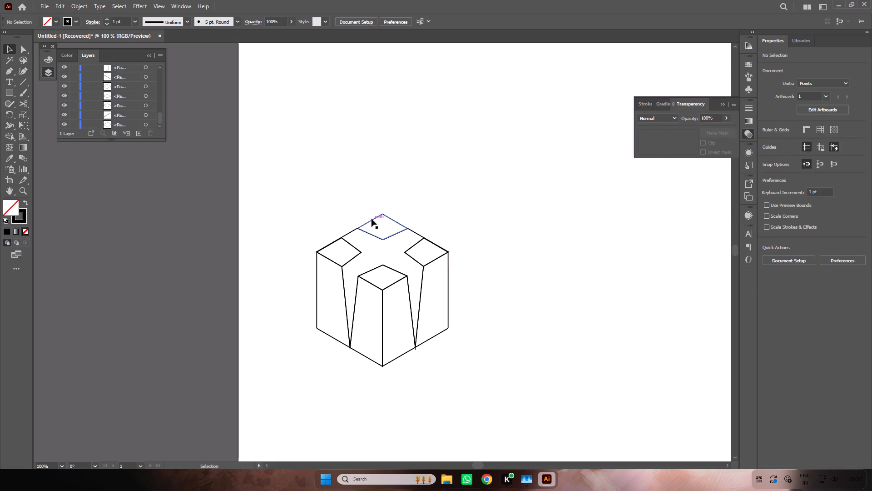
drag(331, 244, 315, 222)
key(Delete)
drag(439, 246, 466, 224)
key(Delete)
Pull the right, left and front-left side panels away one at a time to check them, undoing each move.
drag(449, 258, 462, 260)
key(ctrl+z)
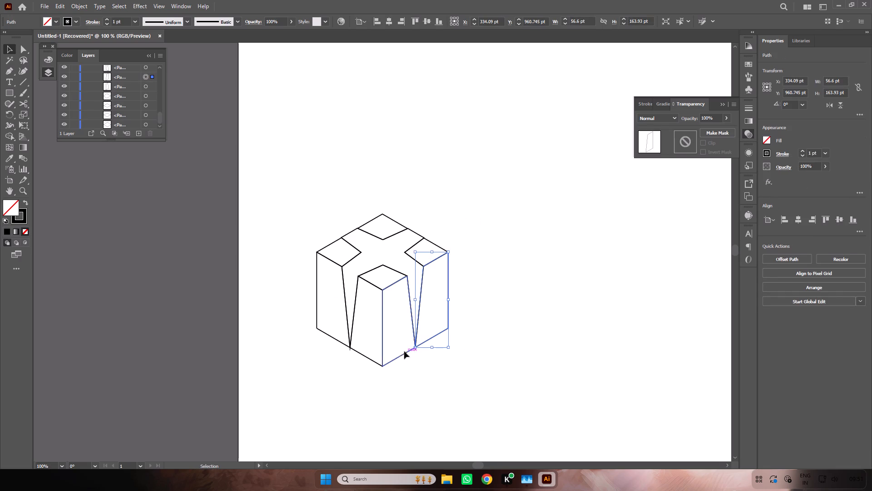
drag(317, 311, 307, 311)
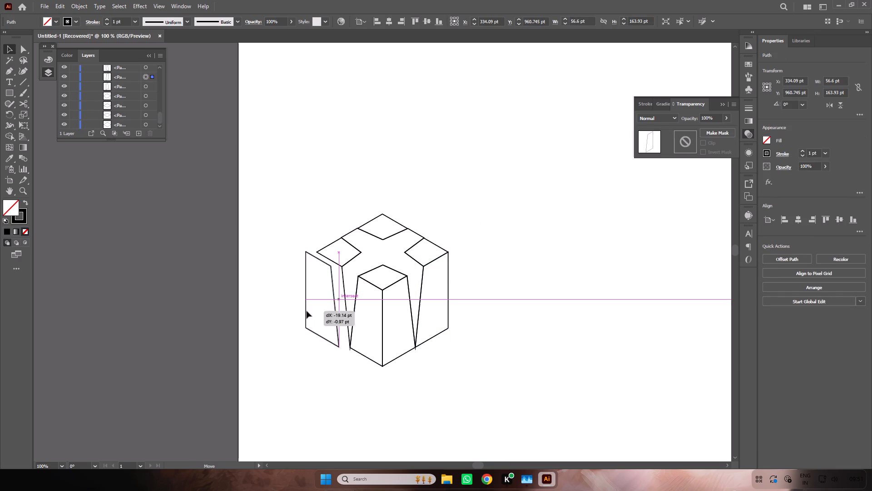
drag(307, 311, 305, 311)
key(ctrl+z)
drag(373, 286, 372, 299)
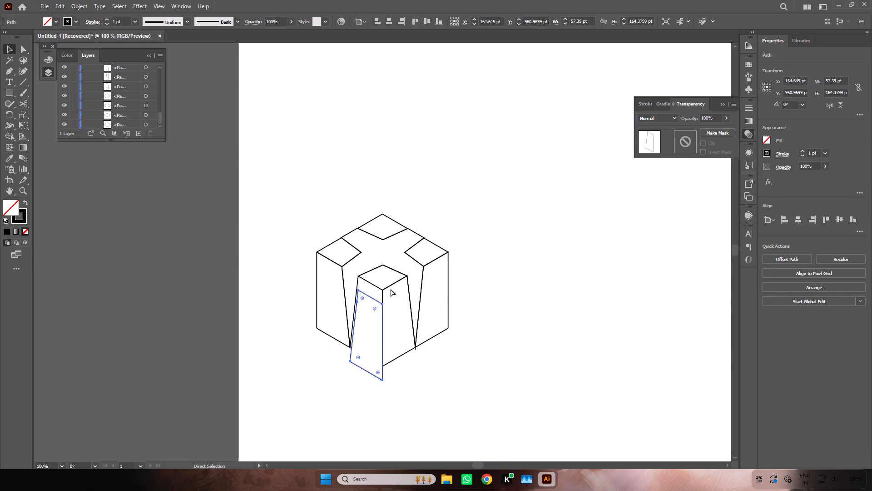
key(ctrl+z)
Move the front-right panel aside, delete the front corner's top diamond, and fit the panel back against the centre edge.
drag(388, 287, 391, 310)
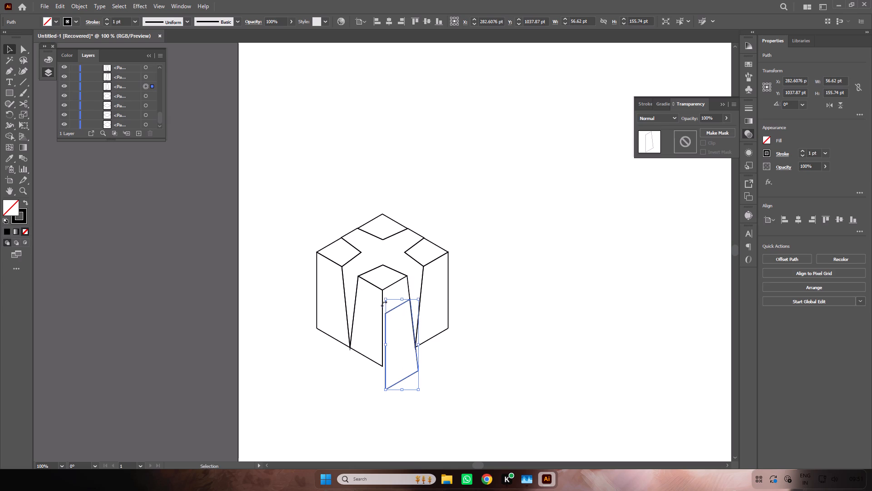
click(385, 289)
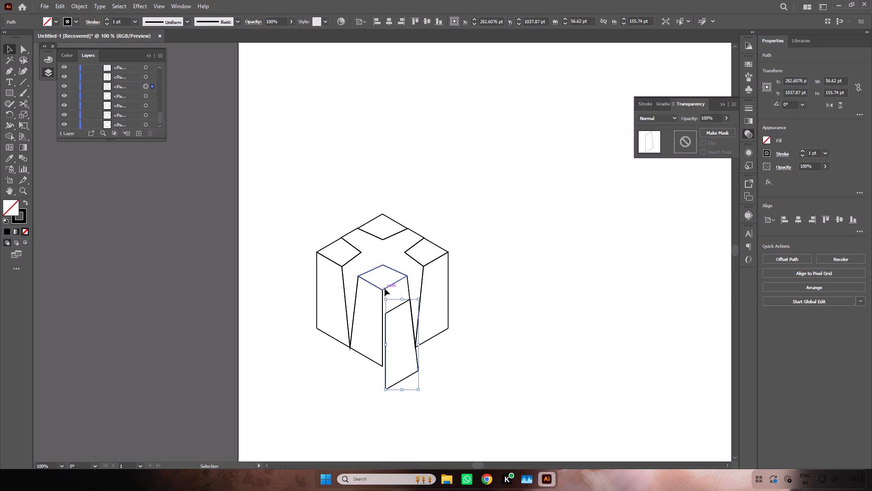
key(Delete)
drag(399, 305, 399, 304)
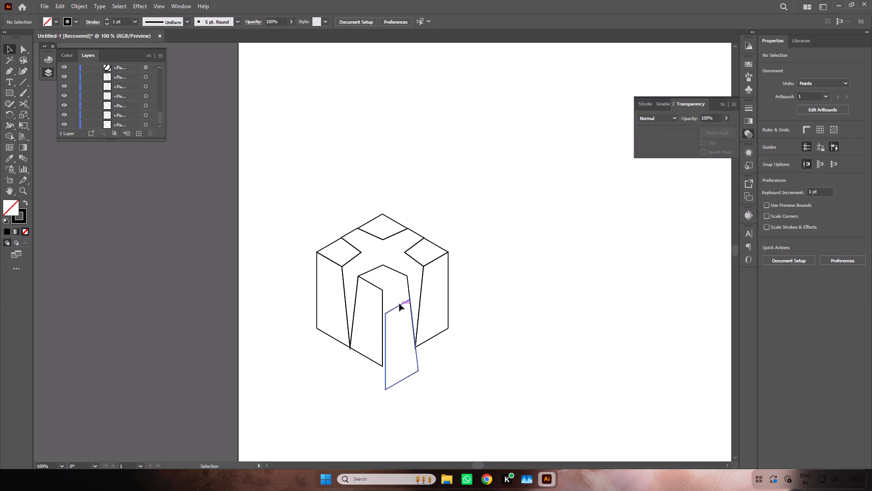
drag(399, 304, 396, 284)
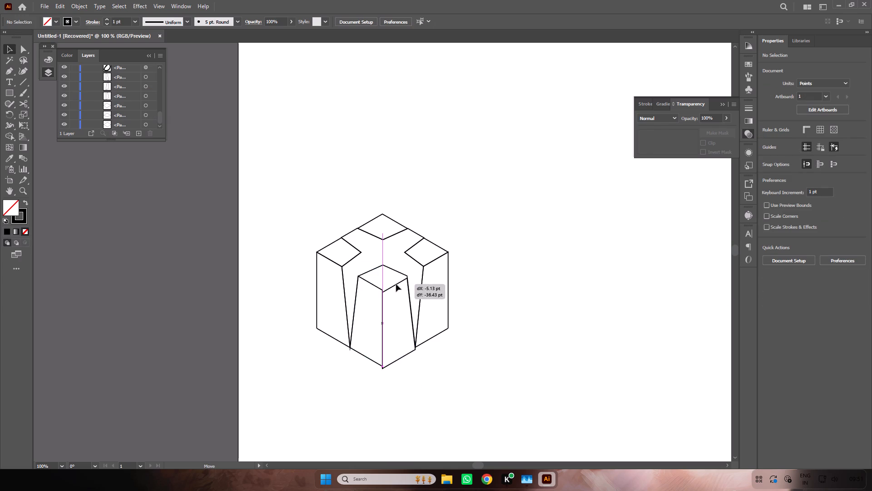
drag(396, 284, 396, 283)
click(499, 300)
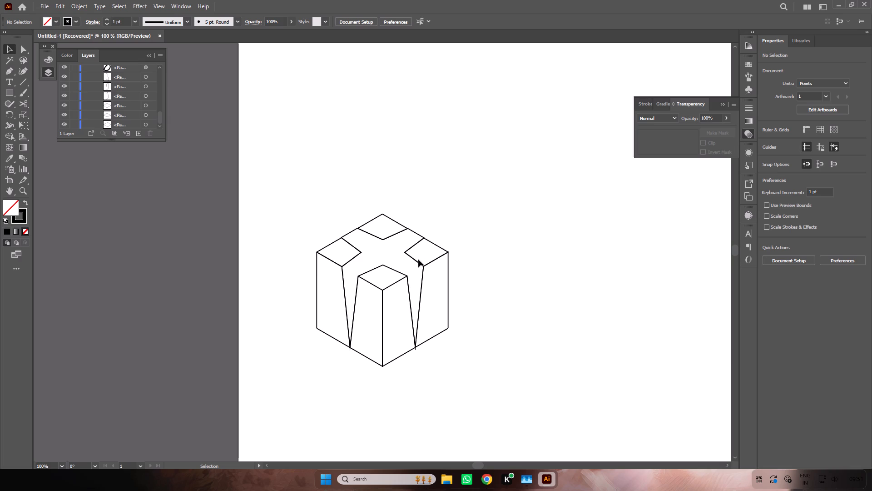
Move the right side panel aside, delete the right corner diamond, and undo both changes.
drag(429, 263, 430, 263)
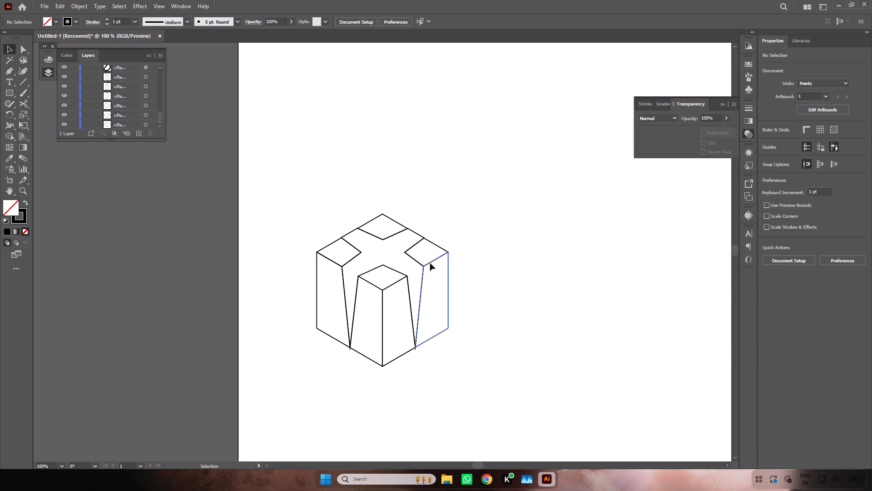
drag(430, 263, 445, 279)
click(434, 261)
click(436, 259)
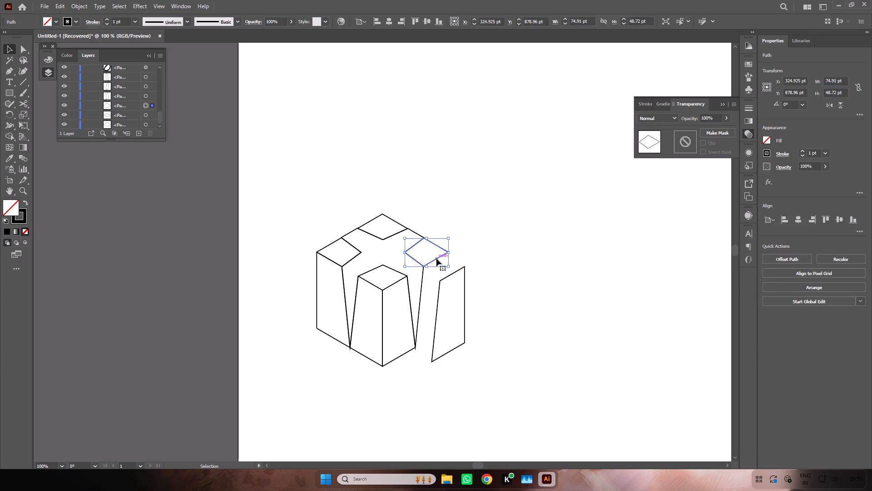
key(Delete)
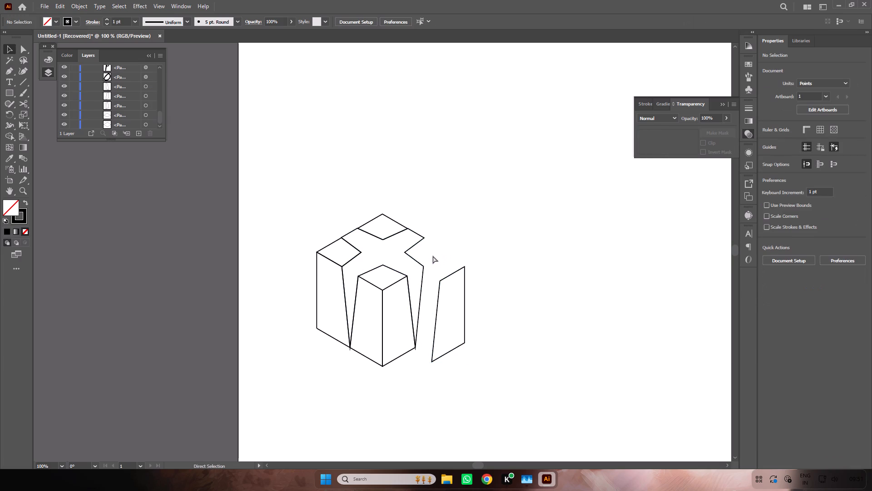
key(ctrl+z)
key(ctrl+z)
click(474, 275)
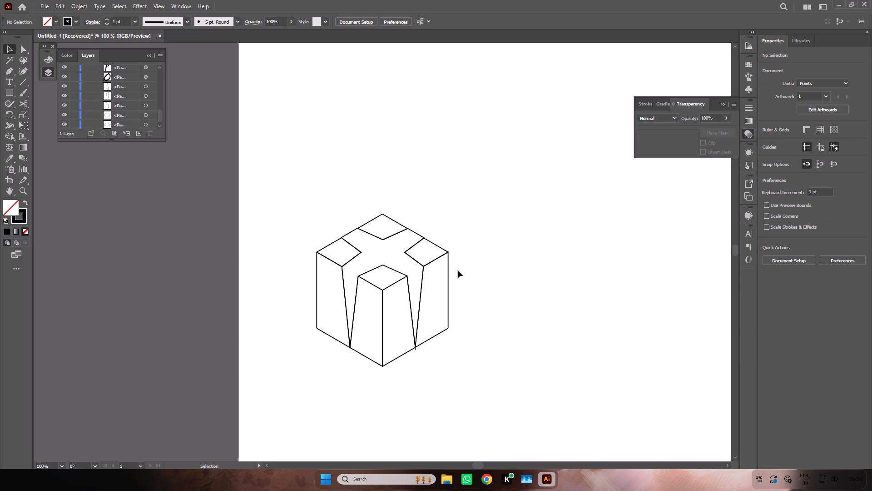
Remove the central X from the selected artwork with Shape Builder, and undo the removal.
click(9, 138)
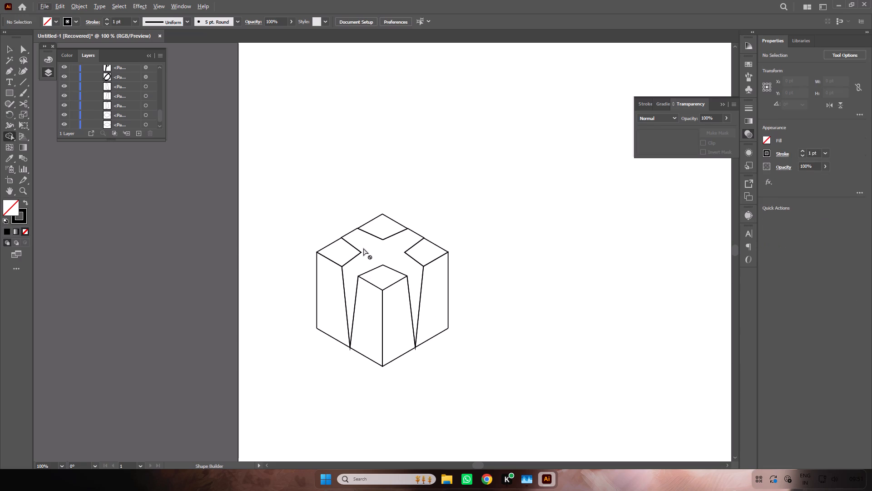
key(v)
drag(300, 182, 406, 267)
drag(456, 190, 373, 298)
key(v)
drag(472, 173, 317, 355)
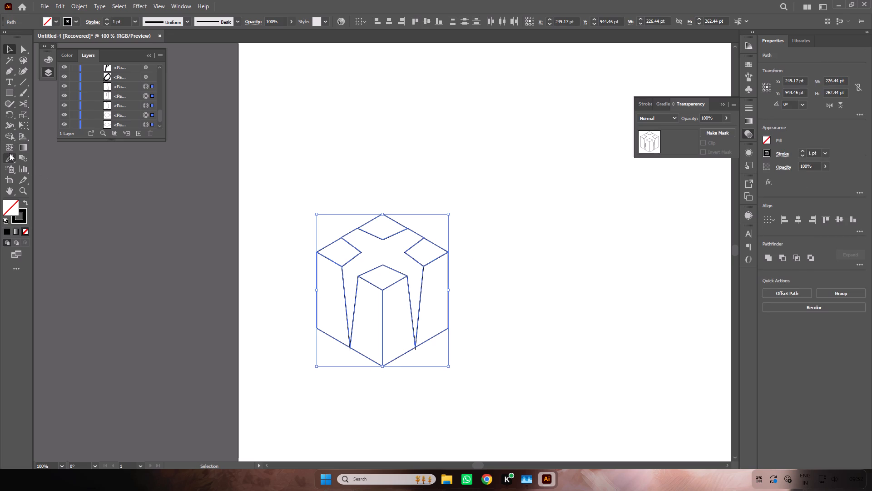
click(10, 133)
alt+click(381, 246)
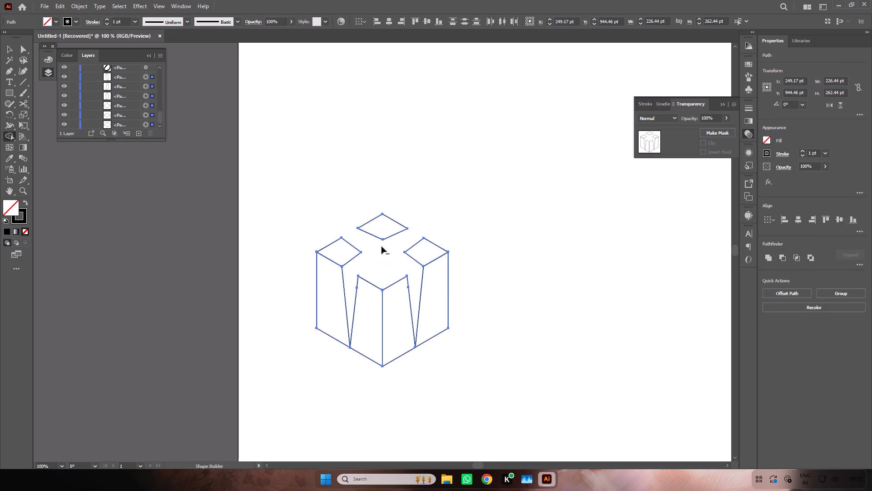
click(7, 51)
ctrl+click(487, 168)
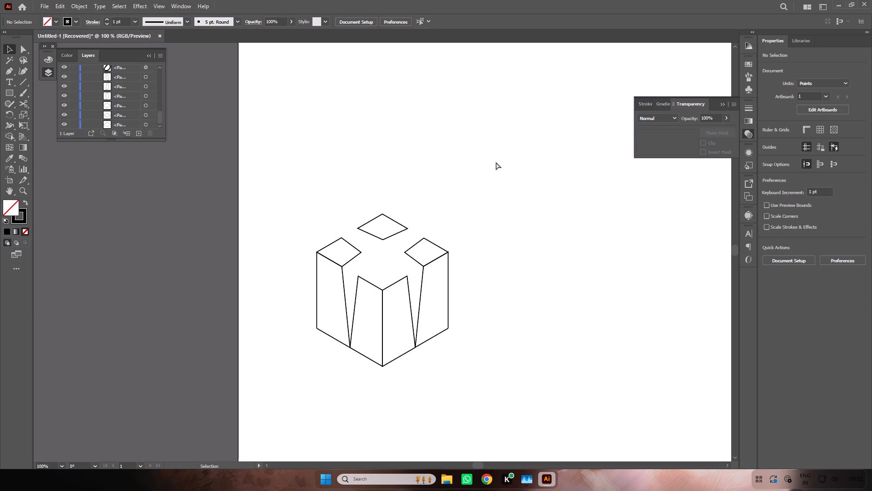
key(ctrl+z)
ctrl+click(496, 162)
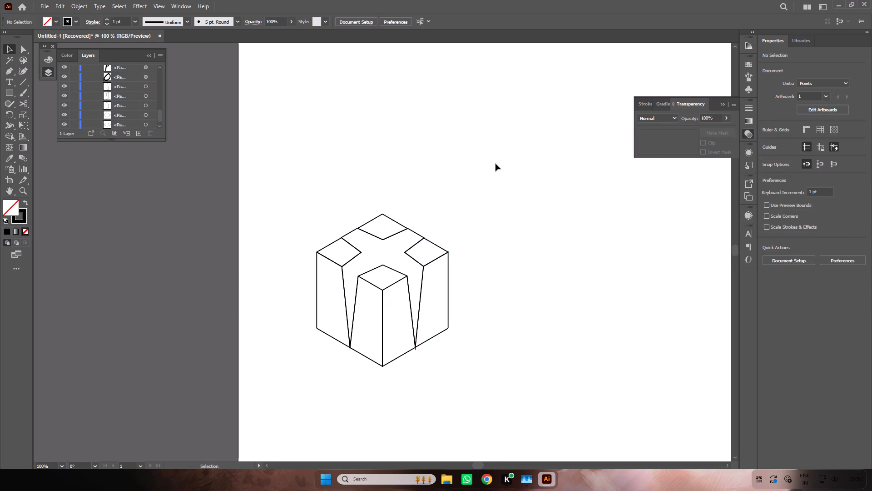
Move the shared inner corner of the back diamond and the X about 7 pt down toward the cube's centre with Direct Selection.
key(v)
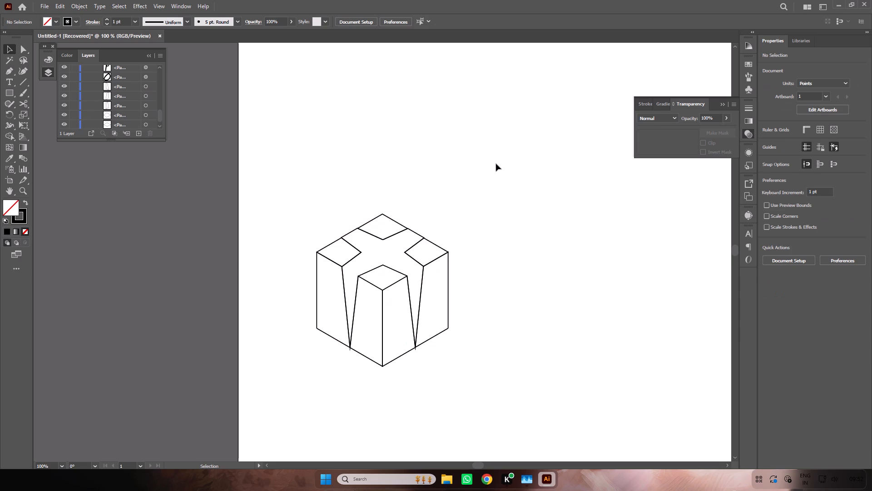
click(498, 168)
key(space)
key(space)
key(space)
key(space)
key(space)
key(space)
key(space)
key(space)
key(space)
key(space)
key(space)
key(space)
key(space)
key(space)
key(space)
key(space)
key(space)
drag(494, 172, 523, 234)
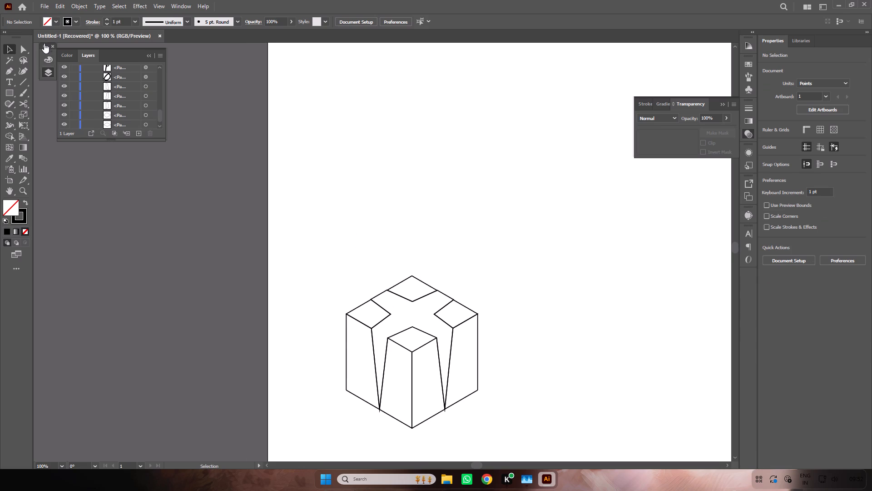
click(25, 48)
drag(404, 308, 422, 299)
drag(412, 302, 411, 306)
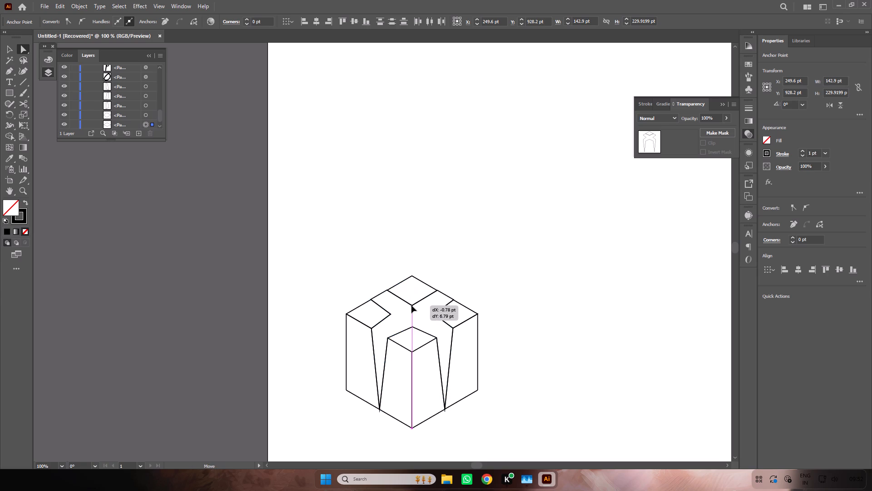
drag(411, 306, 411, 306)
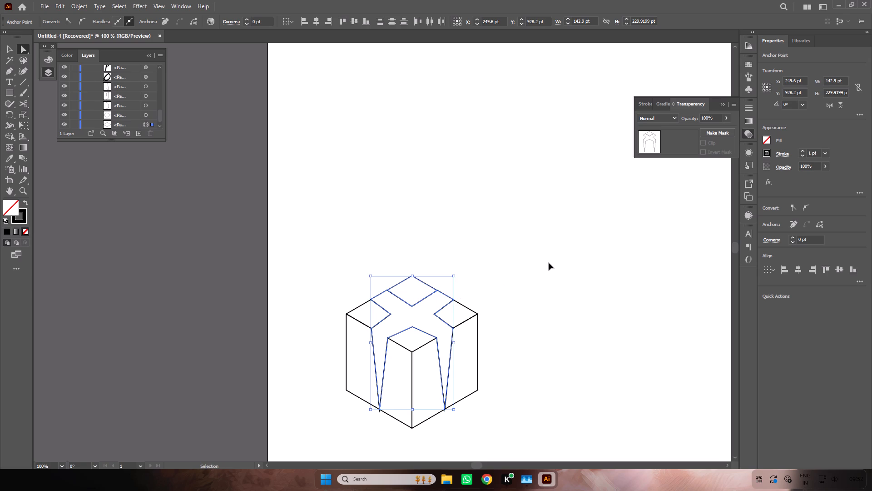
Undo the downward move of the back diamond's inner corner.
key(ctrl+z)
click(549, 262)
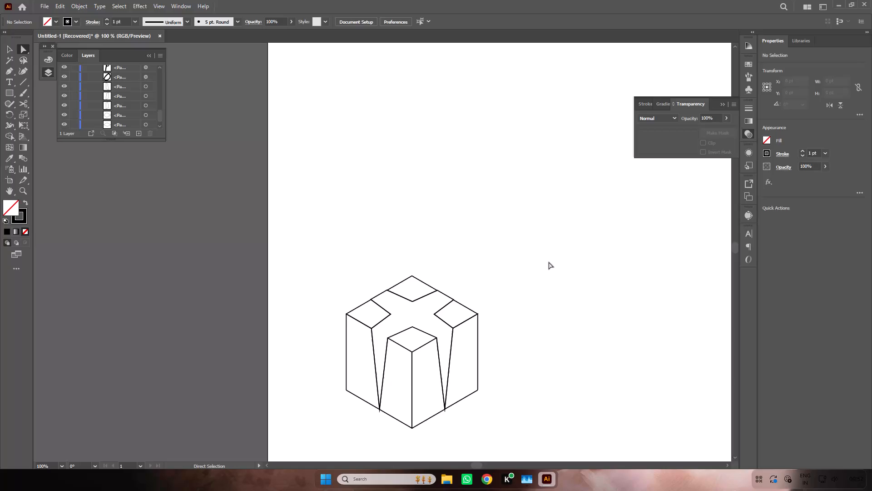
Select the whole cube and use Shape Builder with green fill 00E761 on the left faces, front panel, right faces and back diamond.
drag(549, 262, 340, 433)
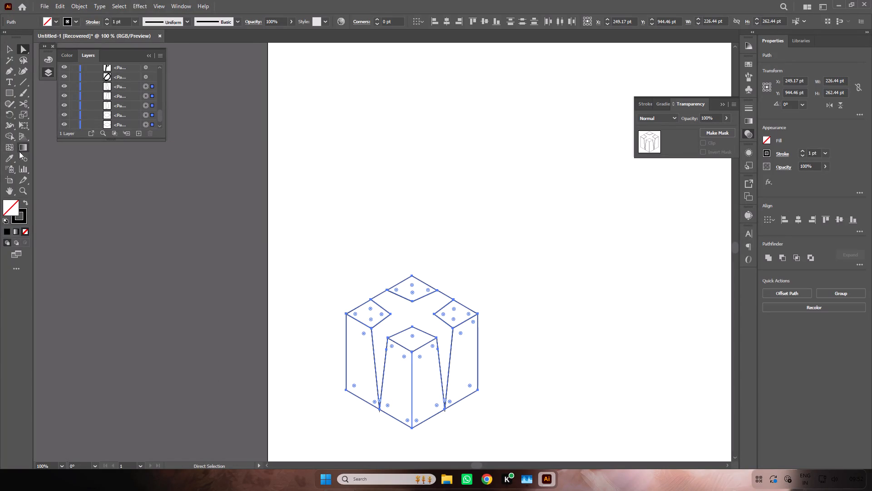
click(25, 204)
key(ctrl+z)
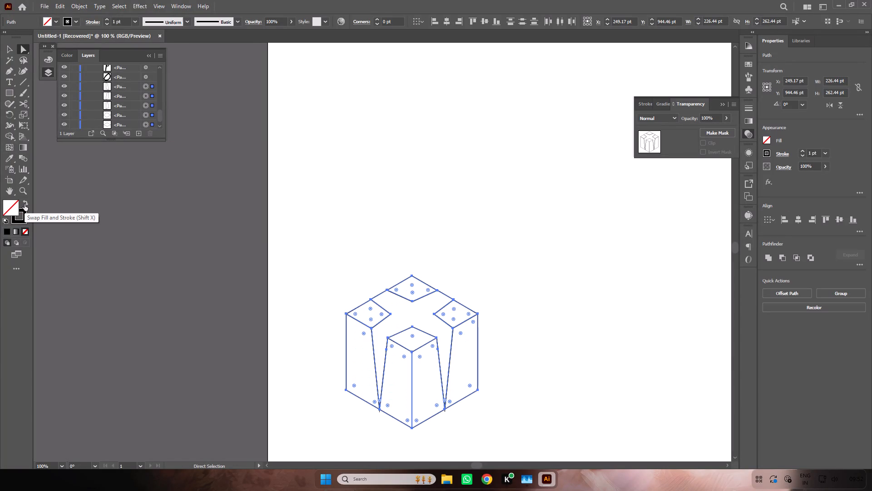
click(12, 206)
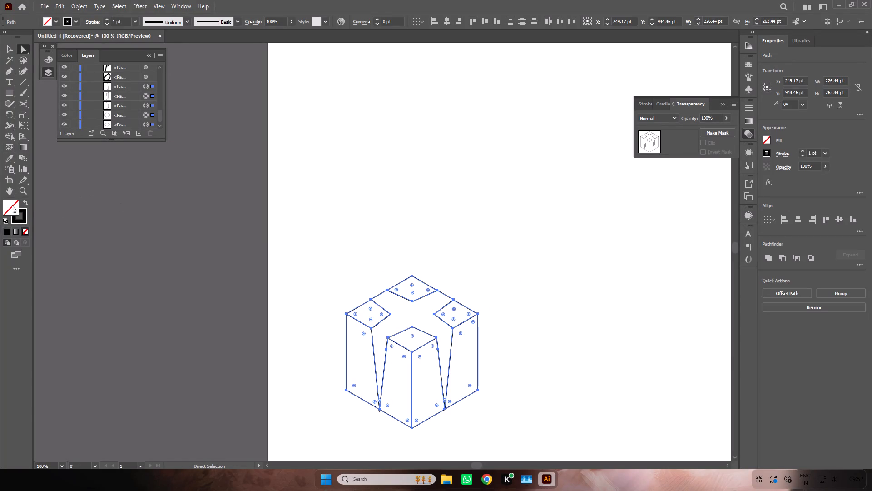
click(10, 135)
click(25, 205)
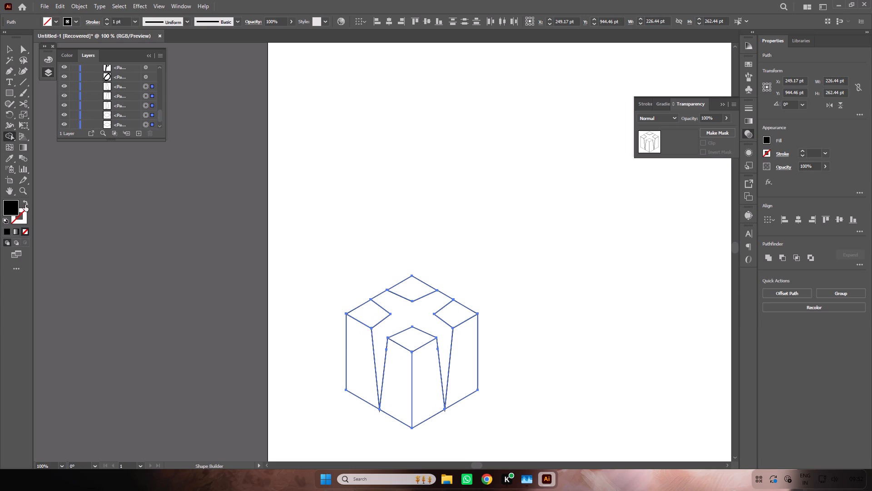
click(46, 58)
drag(115, 127, 109, 129)
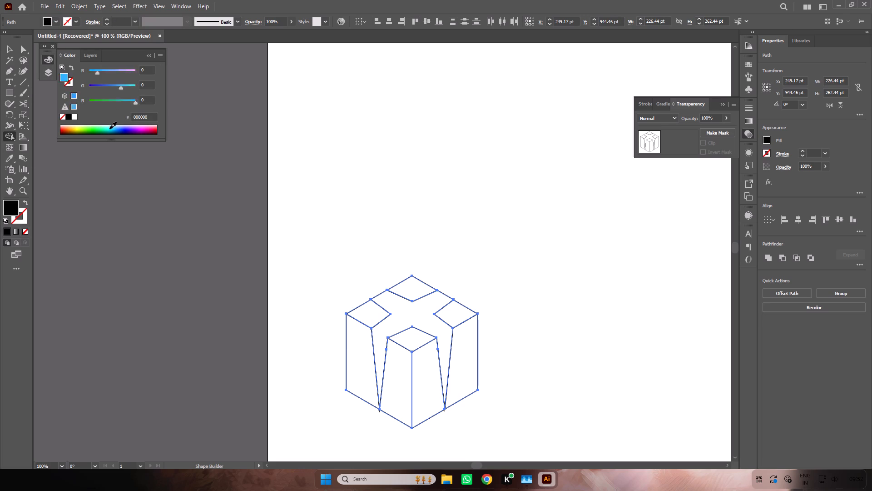
drag(109, 129, 99, 129)
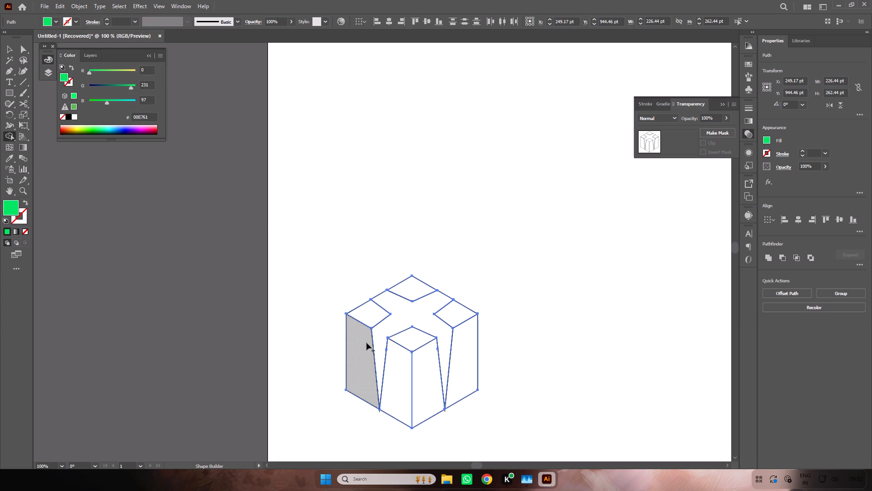
drag(367, 342, 367, 319)
click(411, 340)
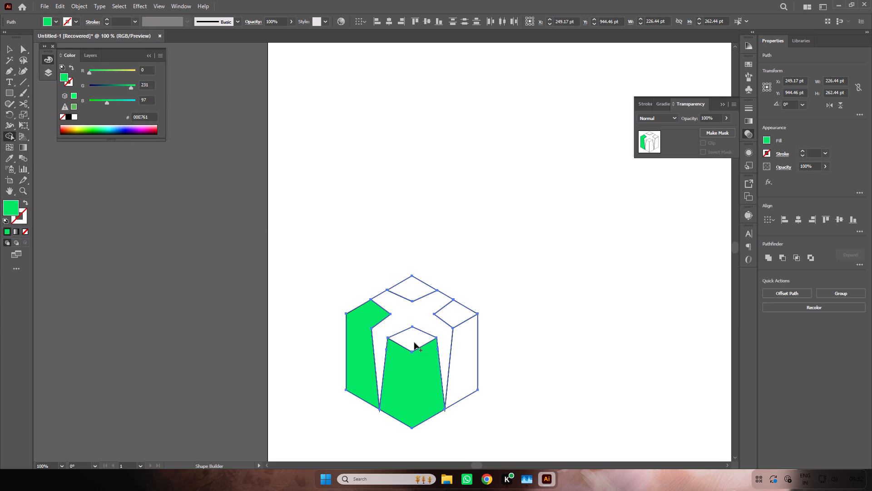
drag(467, 325, 457, 303)
click(427, 286)
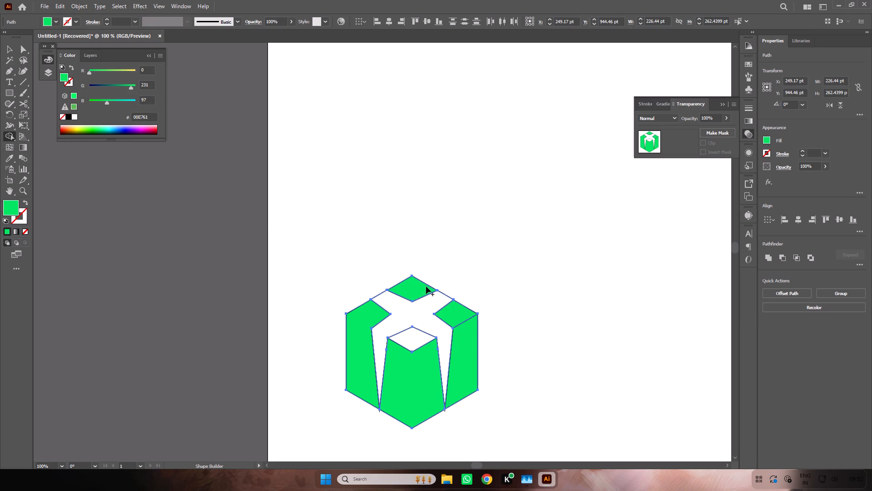
key(v)
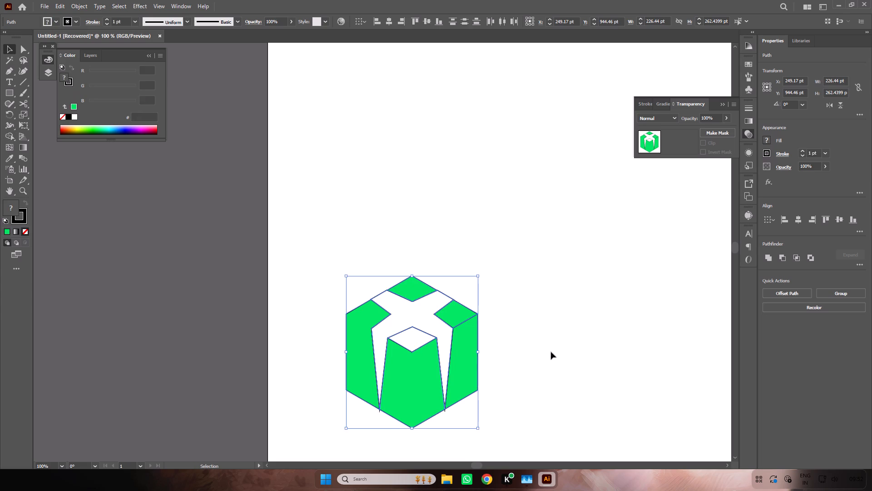
click(553, 352)
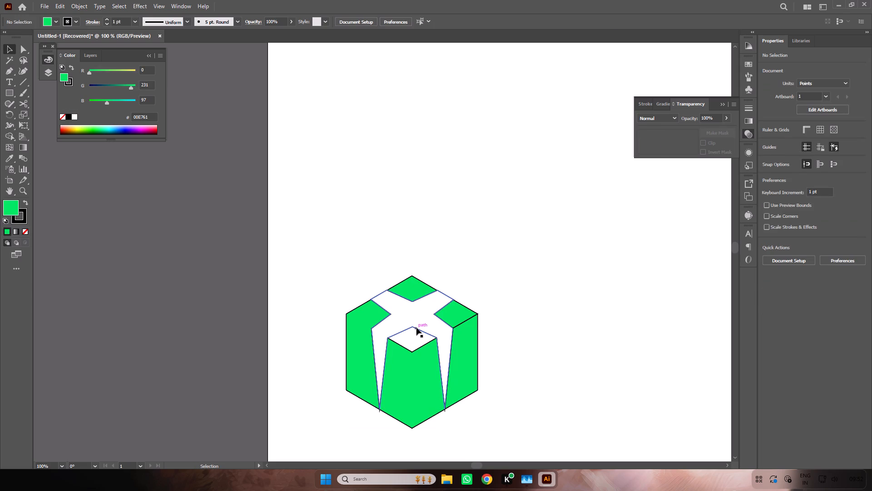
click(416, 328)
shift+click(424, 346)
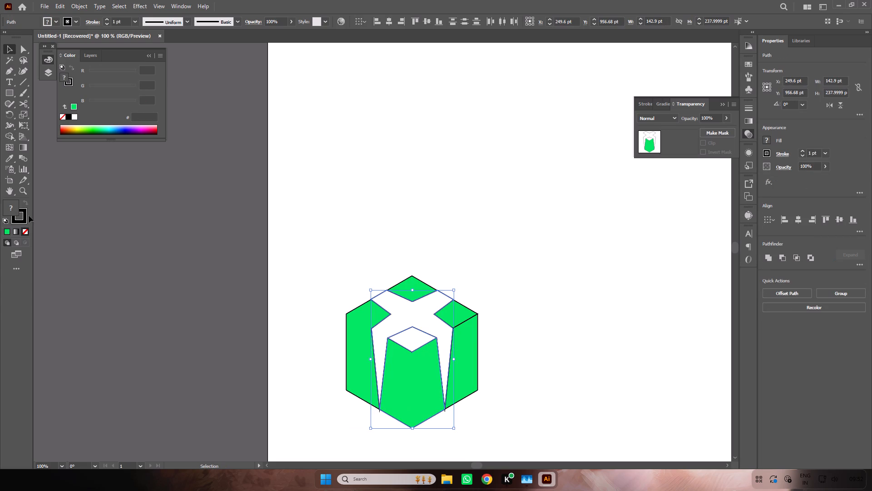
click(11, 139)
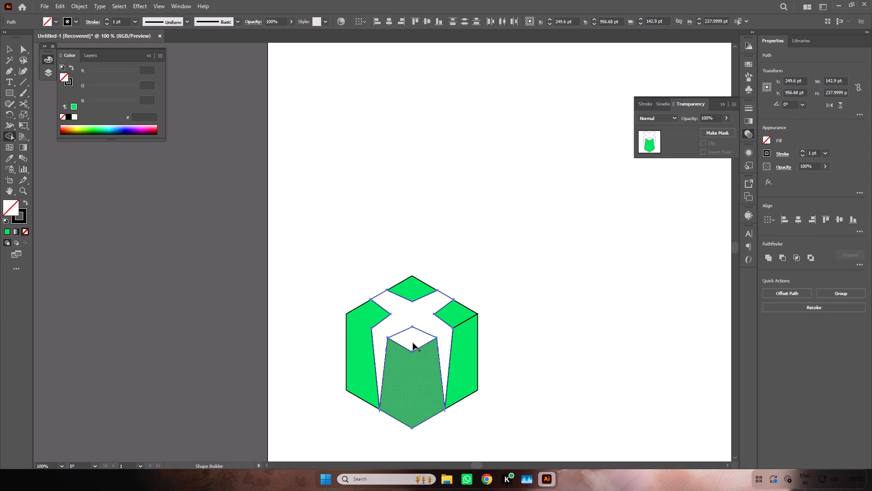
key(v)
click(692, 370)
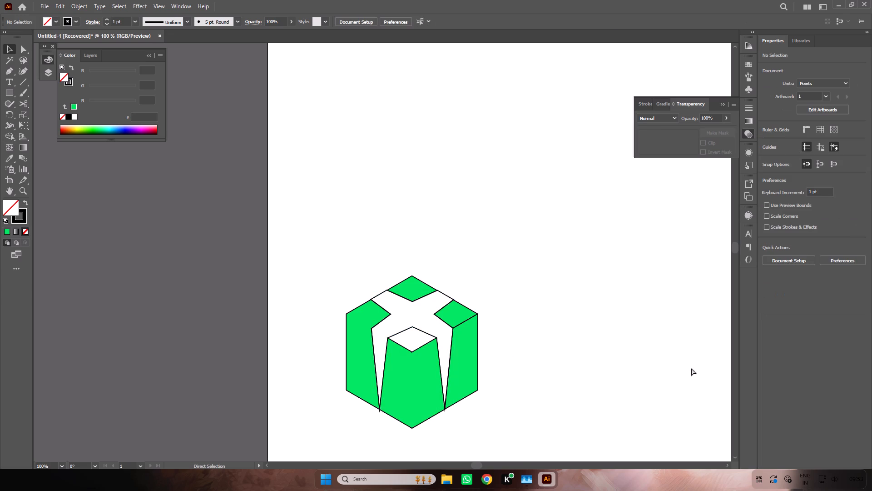
Switch the artwork to Outline view and examine the paths meeting at the front diamond's right corner at 1600%.
key(ctrl+equal)
key(ctrl+equal)
key(ctrl+equal)
key(ctrl+equal)
key(space)
key(space)
key(space)
key(space)
key(space)
key(space)
key(space)
key(space)
key(space)
key(space)
key(space)
key(space)
key(space)
key(space)
key(space)
key(space)
key(space)
key(space)
key(space)
key(space)
drag(605, 379, 515, 245)
drag(528, 376, 534, 219)
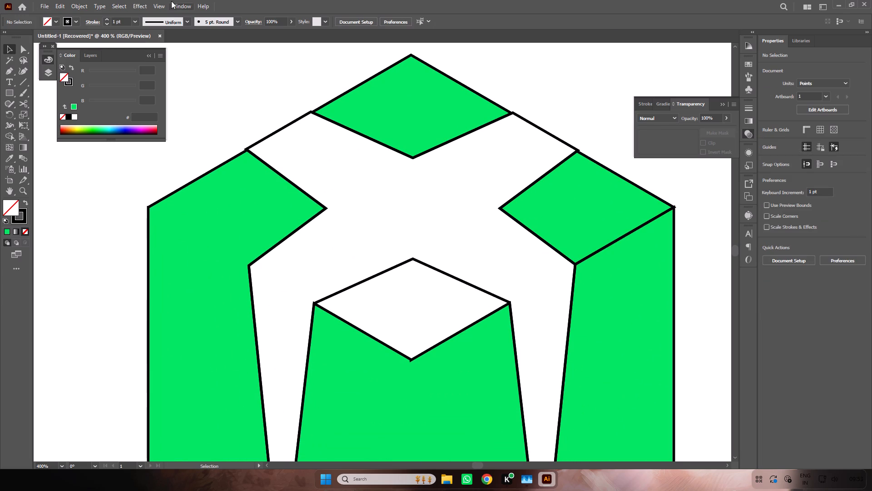
click(162, 1)
click(177, 9)
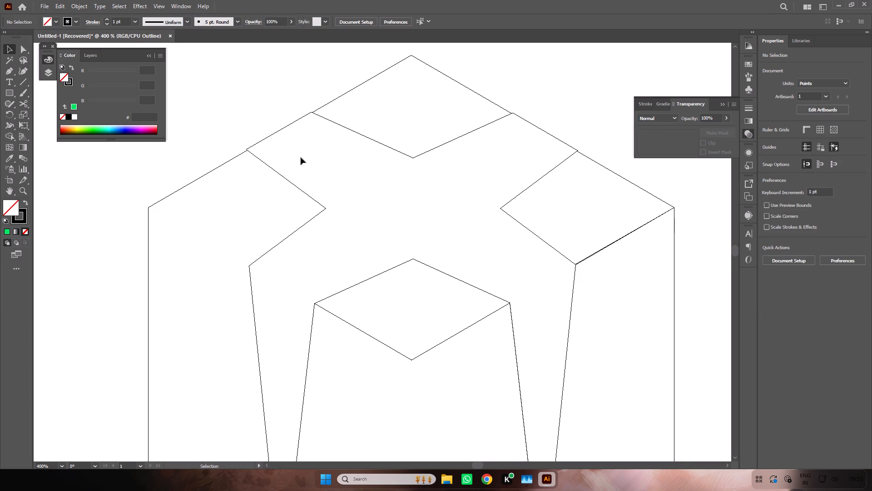
key(ctrl+equal)
key(ctrl+equal)
key(ctrl+equal)
key(ctrl+equal)
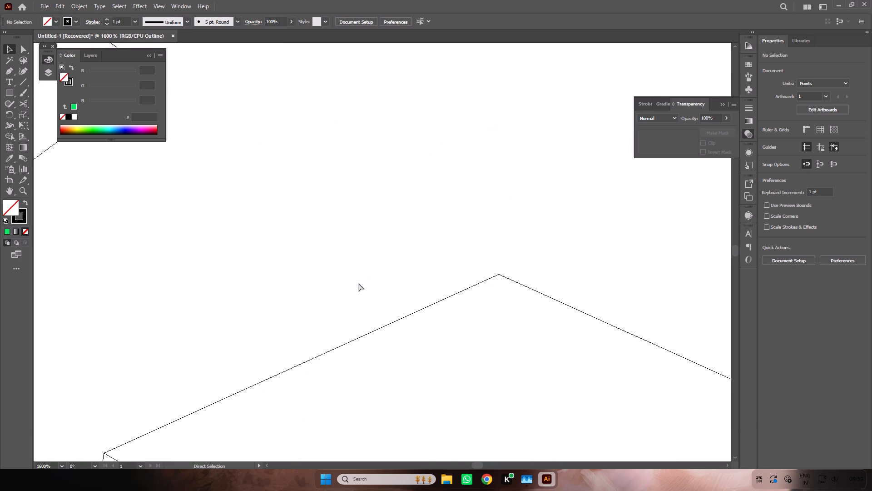
key(space)
key(space)
key(space)
key(space)
key(space)
key(space)
key(space)
key(space)
key(space)
key(space)
key(space)
key(space)
key(space)
key(space)
key(space)
key(space)
key(space)
key(space)
key(space)
key(space)
drag(353, 308, 2, 83)
click(2, 83)
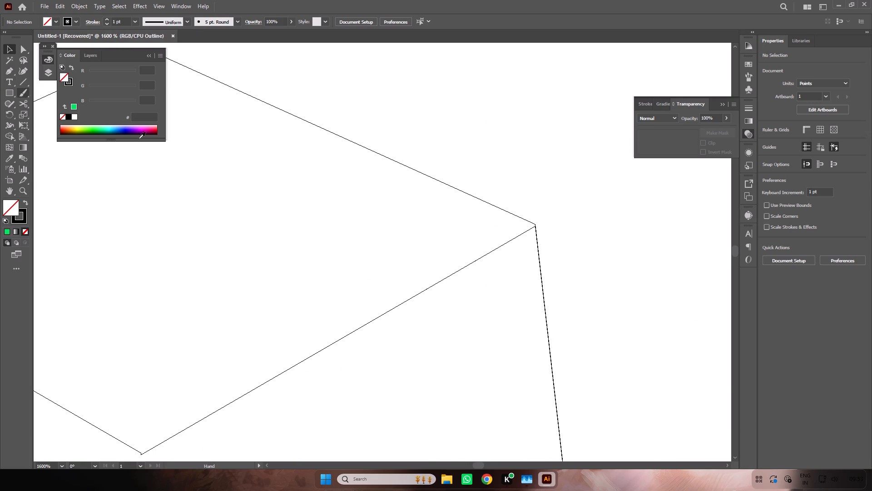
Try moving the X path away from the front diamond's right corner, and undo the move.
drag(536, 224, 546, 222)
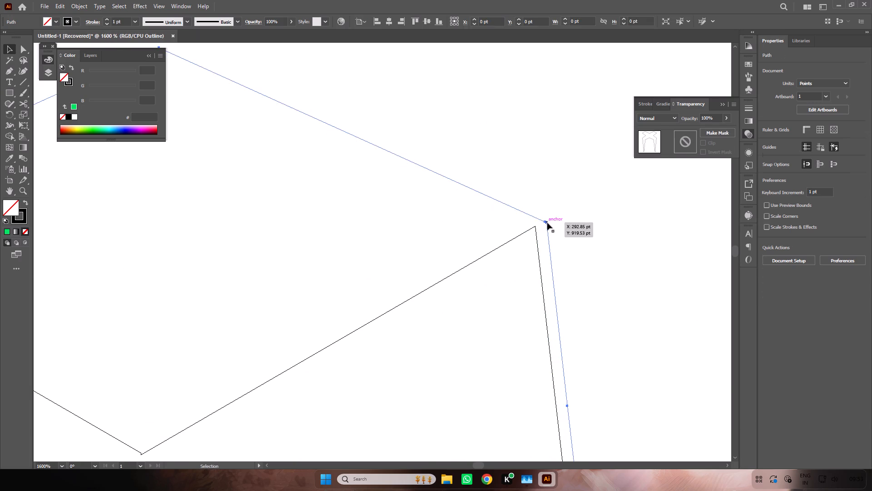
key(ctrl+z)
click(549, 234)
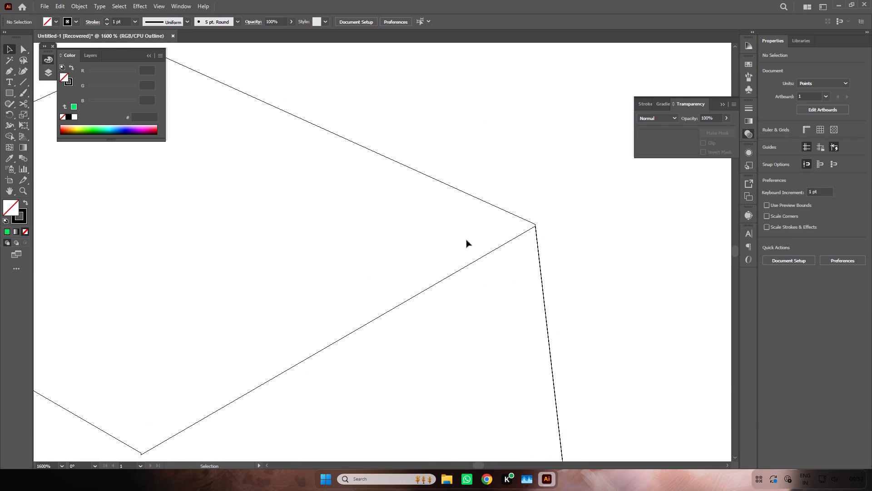
Examine the front diamond's left, bottom and right corners for path alignment at 1600%.
key(space)
key(space)
key(space)
key(space)
key(space)
key(space)
key(space)
key(space)
key(space)
key(space)
key(space)
key(space)
key(space)
key(space)
key(space)
key(space)
key(space)
key(space)
key(space)
key(space)
drag(400, 247, 570, 133)
drag(253, 152, 607, 247)
drag(613, 248, 592, 237)
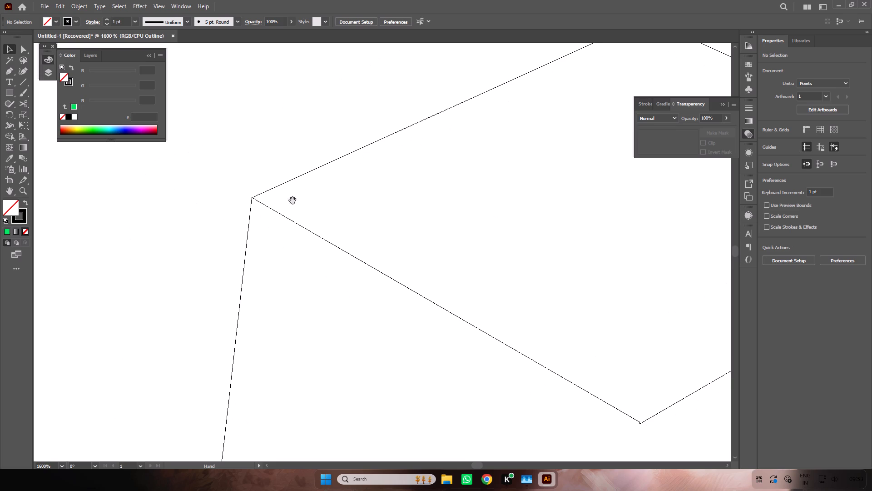
drag(490, 226, 0, 117)
drag(167, 136, 159, 140)
click(159, 140)
Draw a line from the front diamond's right corner to its bottom corner, about 42.5 pt wide and 24.6 pt high.
click(27, 84)
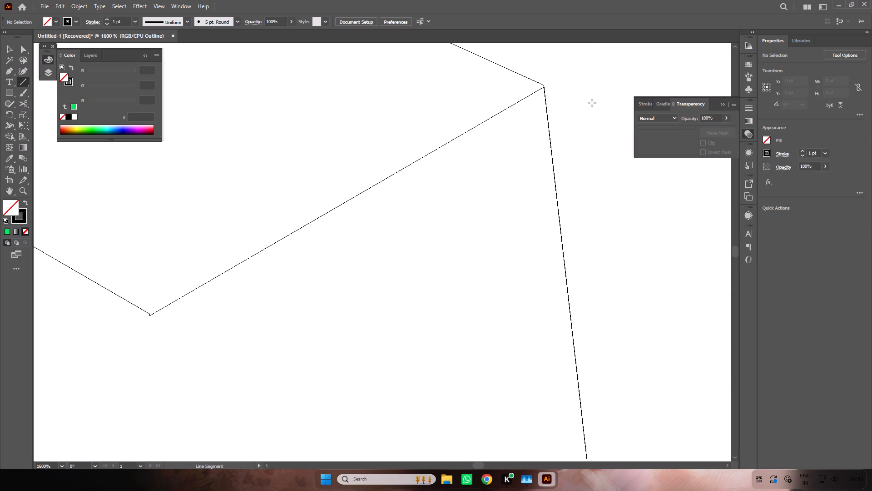
drag(544, 85, 470, 131)
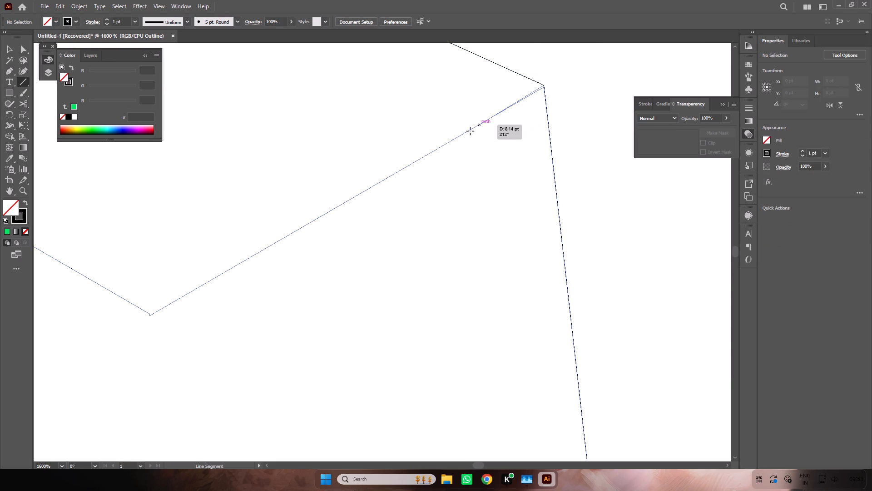
drag(470, 131, 150, 314)
key(v)
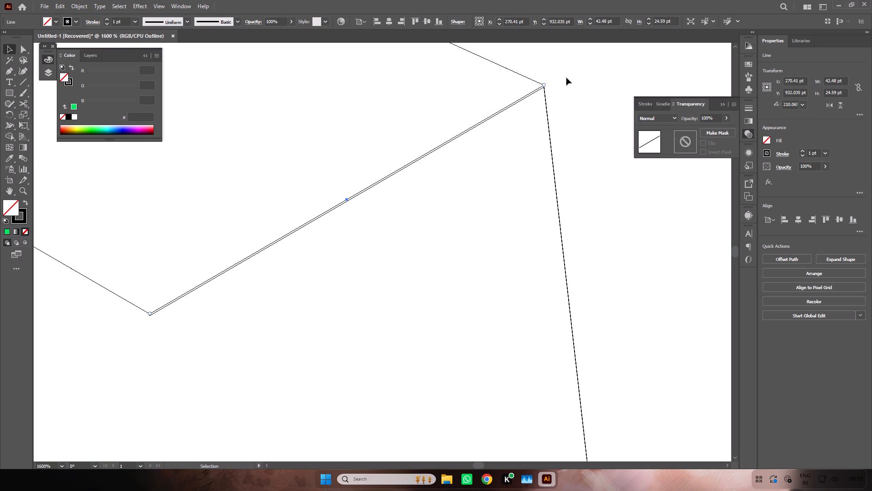
Select the line with the adjoining X and front panel paths, and apply the green 00E761 fill.
drag(566, 78, 449, 125)
click(10, 137)
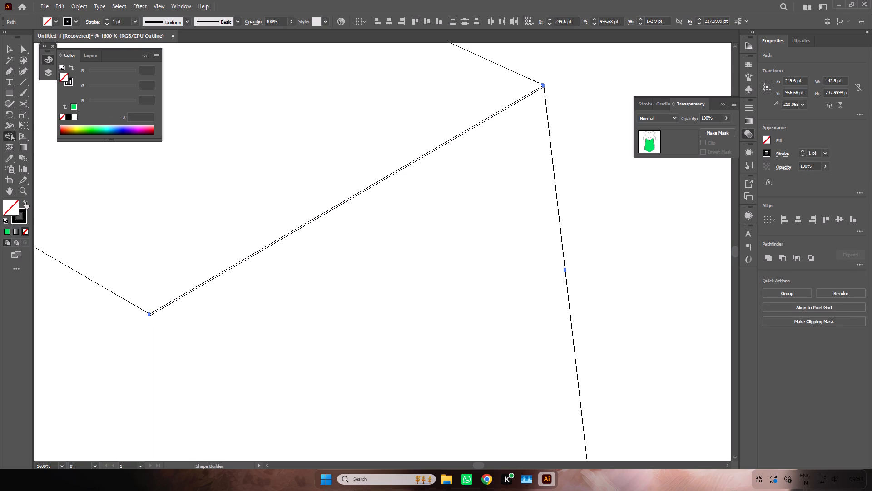
click(5, 235)
click(6, 233)
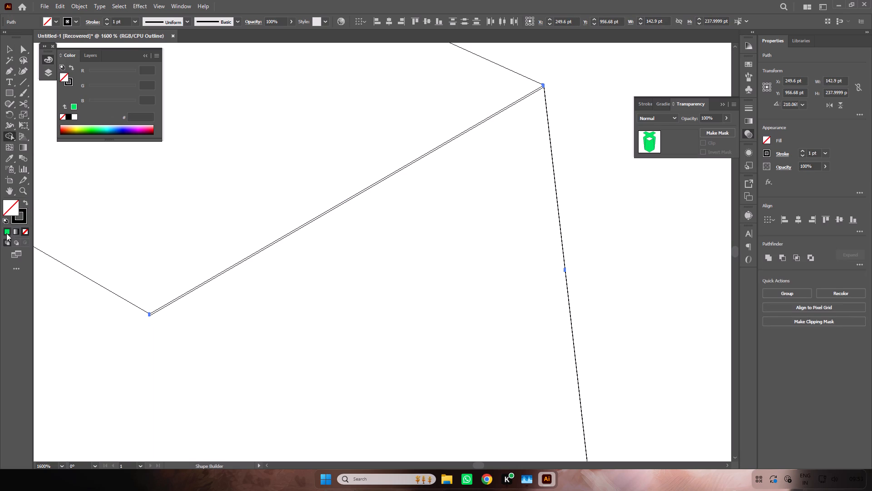
click(8, 230)
click(26, 202)
click(26, 202)
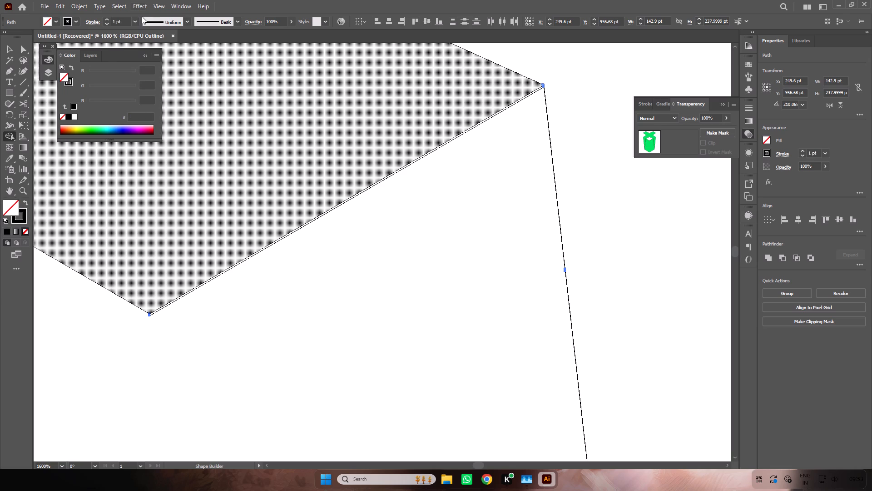
Return to the full-colour preview and apply Shape Builder to the front diamond's edge and interior, undoing the first edge attempt.
click(163, 6)
click(181, 15)
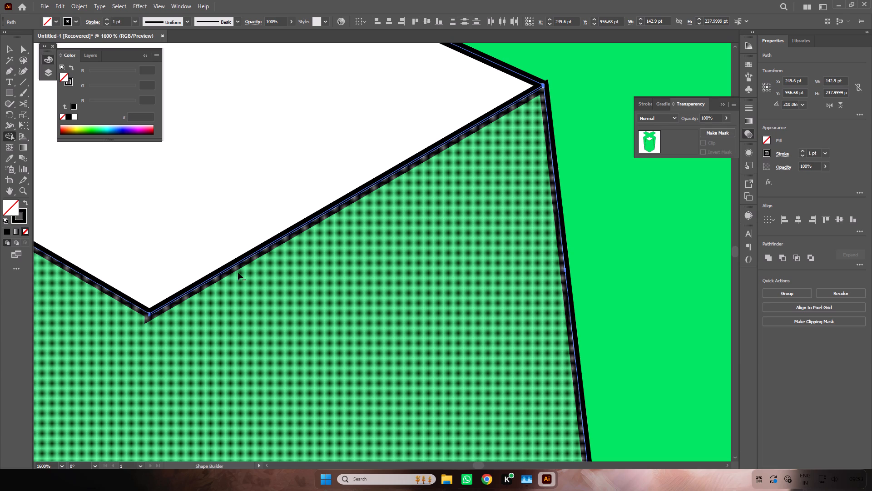
alt+drag(238, 272, 233, 265)
alt+drag(233, 265, 233, 265)
key(ctrl+z)
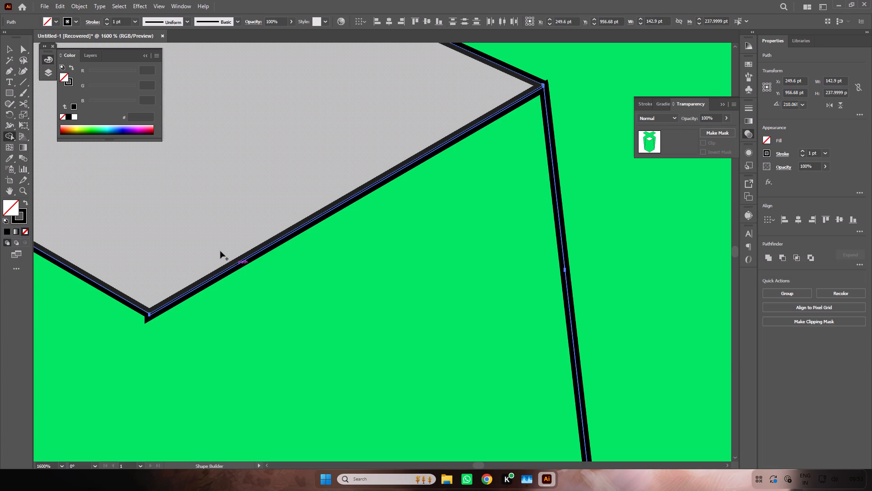
click(220, 251)
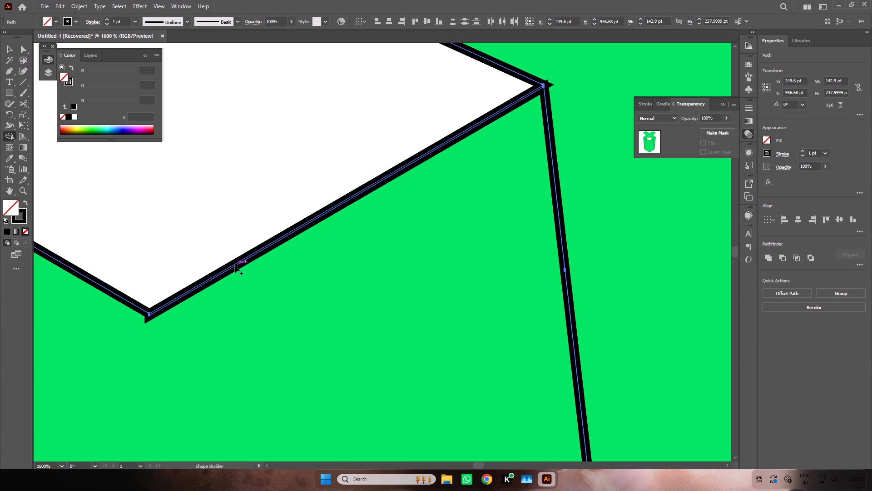
key(ctrl+minus)
key(ctrl+minus)
key(ctrl+minus)
key(ctrl+minus)
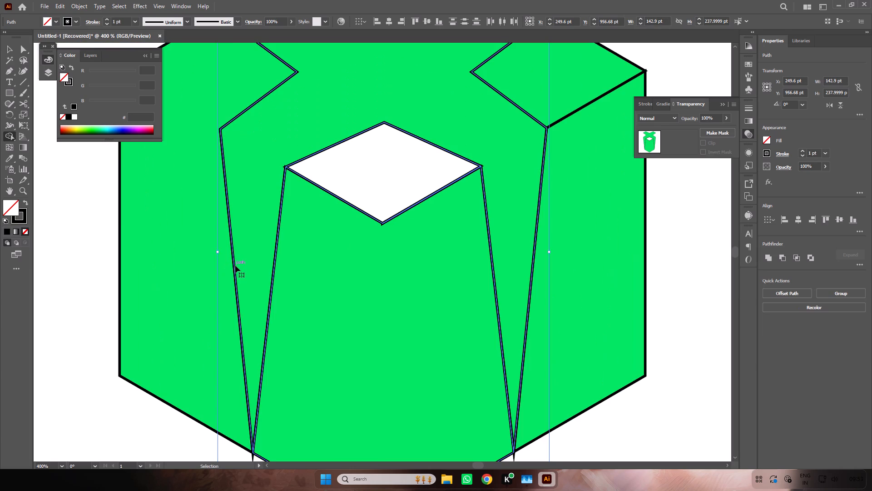
key(v)
click(719, 374)
Select the front diamond and front panel paths, and fill the diamond's interior with green 00E761 using Shape Builder.
key(space)
key(space)
key(space)
key(space)
key(space)
key(space)
key(space)
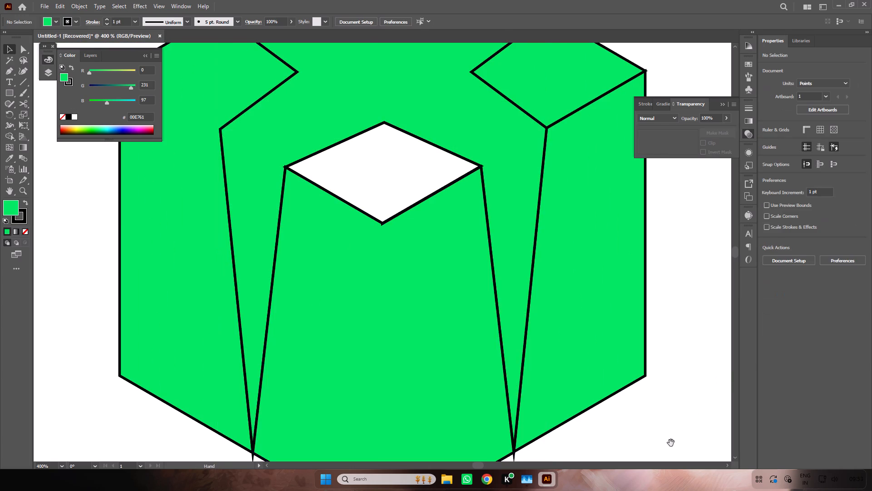
drag(671, 442, 668, 311)
drag(346, 412, 383, 159)
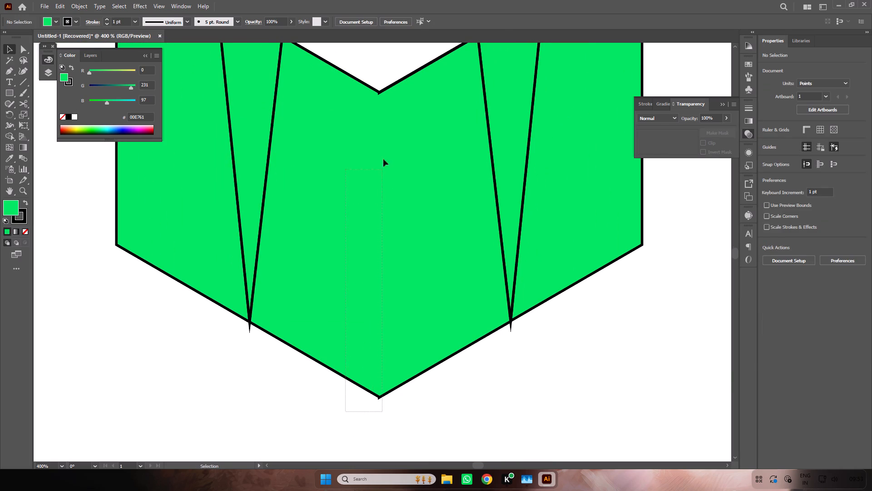
drag(383, 159, 389, 70)
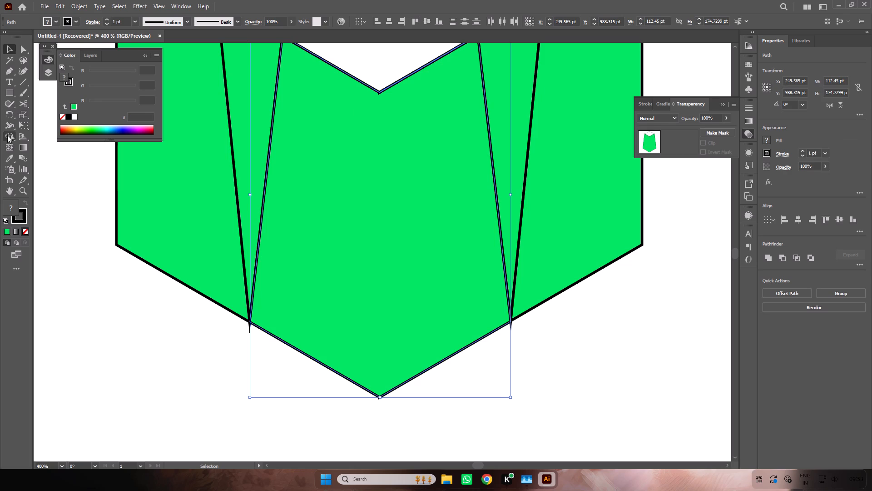
click(7, 135)
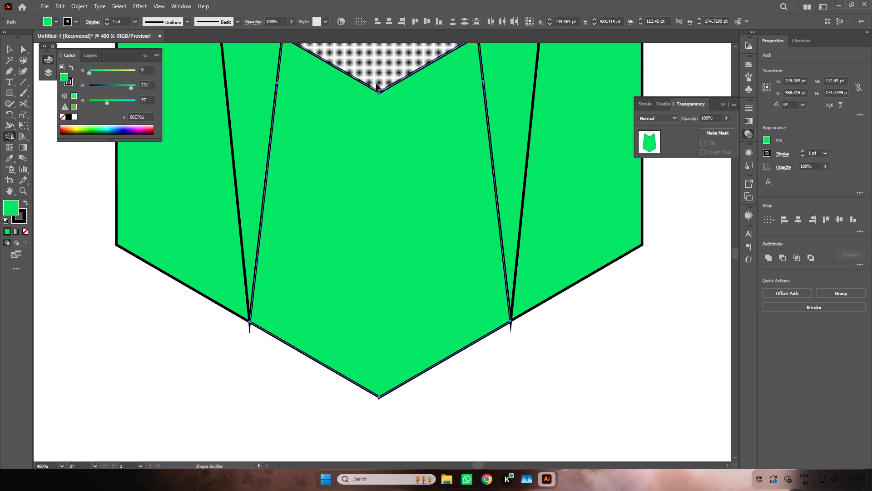
click(376, 84)
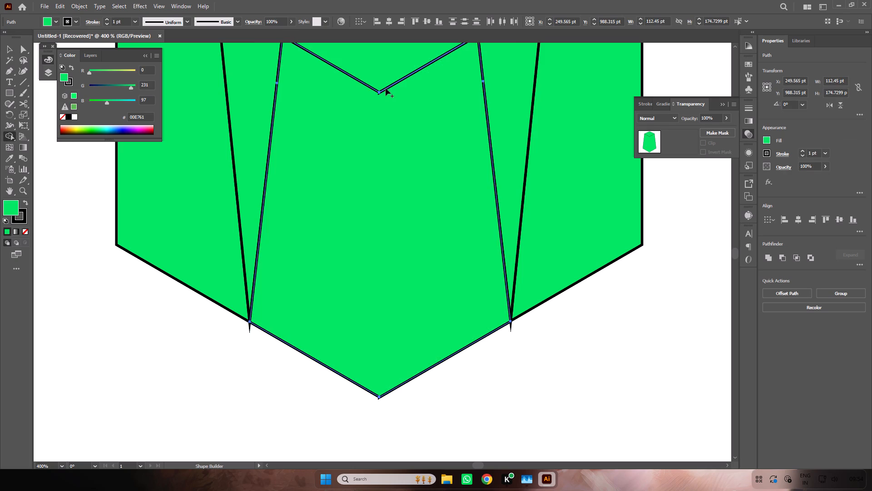
Examine the filled front diamond and the surrounding X and cube top outlines at 400%.
key(space)
key(space)
key(space)
key(space)
key(space)
key(space)
key(space)
key(space)
key(space)
key(space)
key(space)
key(space)
key(space)
key(space)
key(space)
key(space)
key(space)
key(space)
key(space)
key(space)
drag(407, 220, 407, 398)
drag(406, 230, 391, 352)
key(space)
key(space)
key(space)
key(space)
key(space)
key(space)
key(space)
key(space)
key(space)
key(space)
key(space)
key(space)
key(space)
key(space)
key(space)
key(space)
key(space)
key(space)
key(space)
key(space)
drag(400, 293, 402, 241)
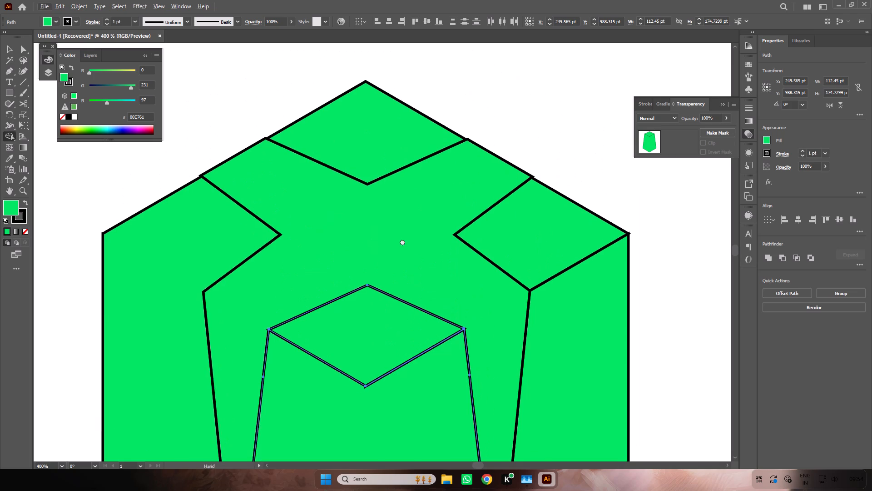
drag(402, 241, 359, 86)
drag(380, 222, 338, 342)
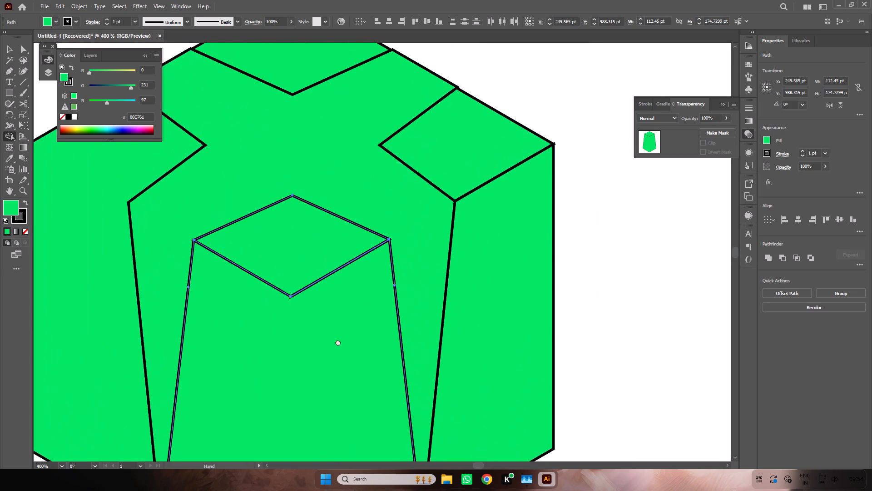
drag(338, 342, 319, 367)
Examine the path alignment at the front diamond's right corner at 2400%.
key(ctrl+equal)
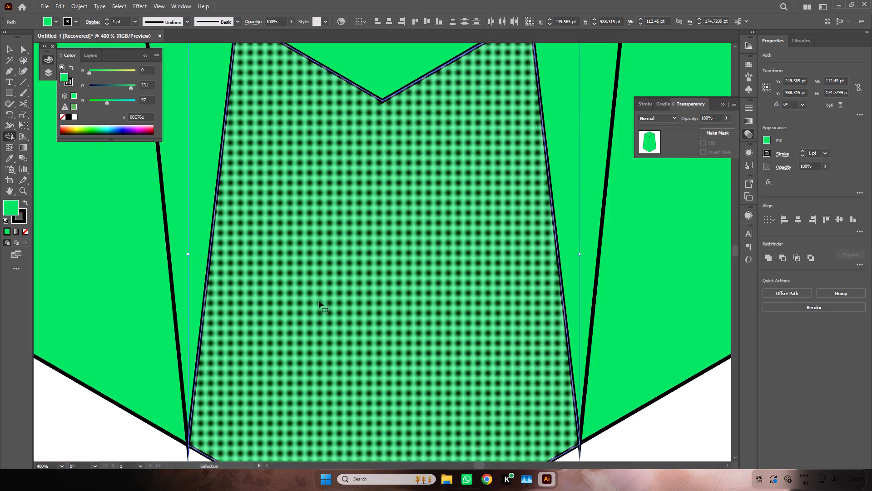
key(ctrl+equal)
key(ctrl+equal)
key(ctrl+equal)
key(ctrl+equal)
key(space)
key(space)
key(space)
key(space)
key(space)
key(space)
key(space)
key(space)
key(space)
key(space)
key(space)
key(space)
key(space)
key(space)
key(space)
key(space)
key(space)
key(space)
key(space)
key(space)
drag(389, 163, 283, 396)
drag(413, 240, 248, 439)
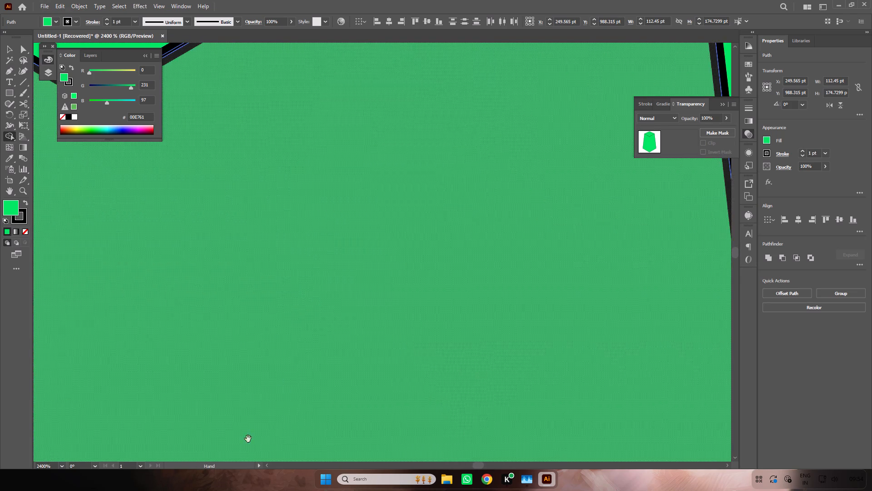
drag(248, 439, 239, 461)
drag(331, 300, 271, 490)
drag(330, 269, 378, 419)
drag(442, 340, 312, 388)
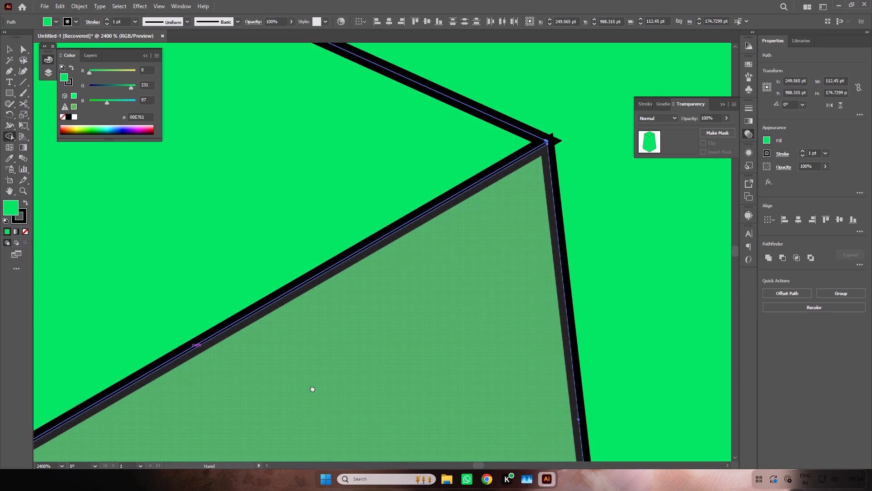
drag(312, 388, 223, 470)
Examine the path alignment and anchor points at the front diamond's right corner at 12750%.
key(ctrl+equal)
key(ctrl+equal)
key(ctrl+equal)
key(ctrl+equal)
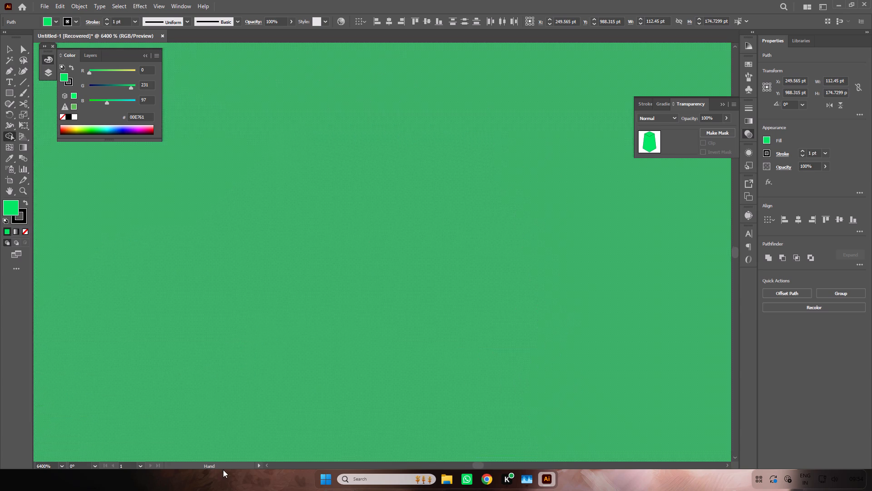
key(ctrl+equal)
key(space)
key(space)
key(space)
key(space)
key(space)
key(space)
key(space)
key(space)
key(space)
key(space)
key(space)
key(space)
key(space)
key(space)
key(space)
key(space)
key(space)
key(space)
key(space)
key(space)
drag(481, 187, 340, 486)
drag(469, 195, 379, 396)
drag(419, 267, 352, 442)
drag(458, 225, 424, 328)
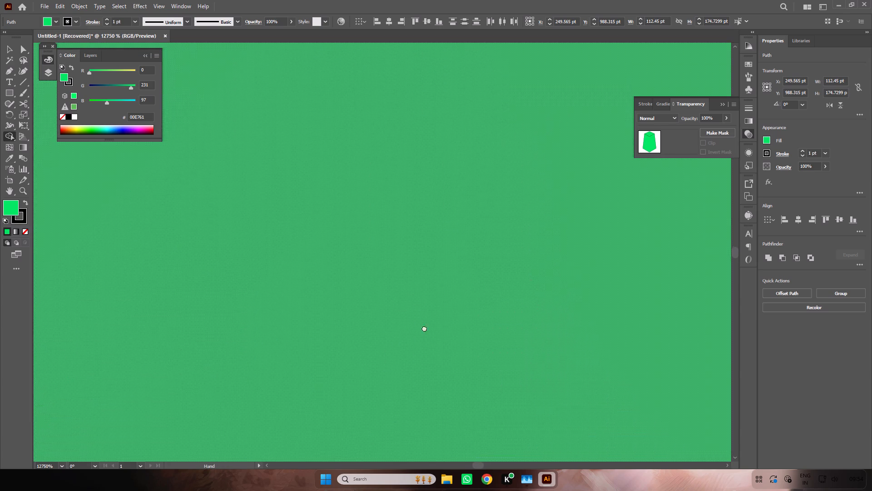
drag(424, 328, 395, 418)
drag(476, 204, 379, 417)
drag(449, 210, 380, 413)
drag(439, 256, 383, 370)
drag(436, 195, 415, 336)
drag(446, 196, 389, 393)
drag(464, 178, 450, 244)
key(space)
key(space)
key(space)
key(space)
key(space)
key(space)
key(space)
key(space)
key(space)
key(space)
key(space)
key(space)
key(space)
key(space)
key(space)
key(space)
key(space)
key(space)
key(space)
key(space)
drag(494, 120, 324, 302)
drag(528, 53, 401, 297)
drag(471, 118, 431, 355)
drag(431, 355, 434, 339)
drag(428, 184, 401, 356)
drag(391, 126, 376, 349)
drag(392, 204, 409, 374)
drag(433, 256, 435, 434)
drag(436, 342, 422, 483)
drag(486, 273, 485, 396)
drag(496, 268, 434, 321)
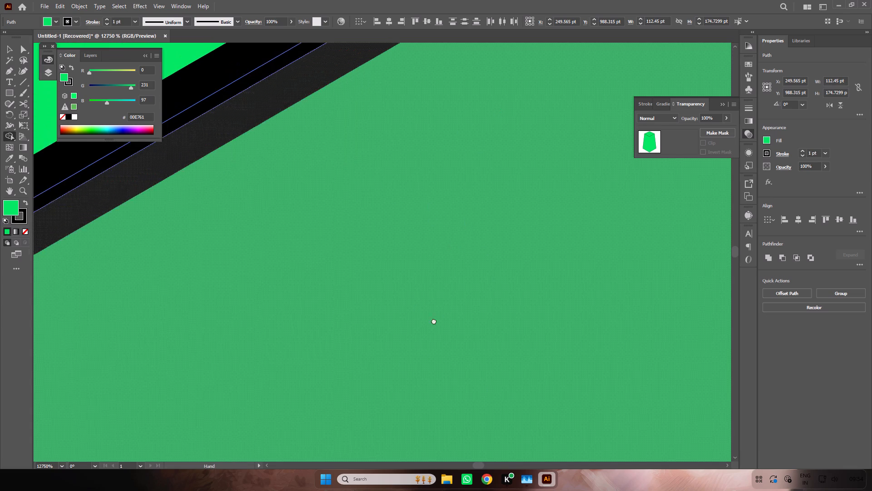
drag(434, 321, 321, 425)
drag(435, 298, 269, 474)
drag(465, 267, 173, 462)
drag(400, 298, 61, 490)
drag(392, 294, 40, 476)
drag(481, 226, 177, 437)
drag(446, 192, 155, 374)
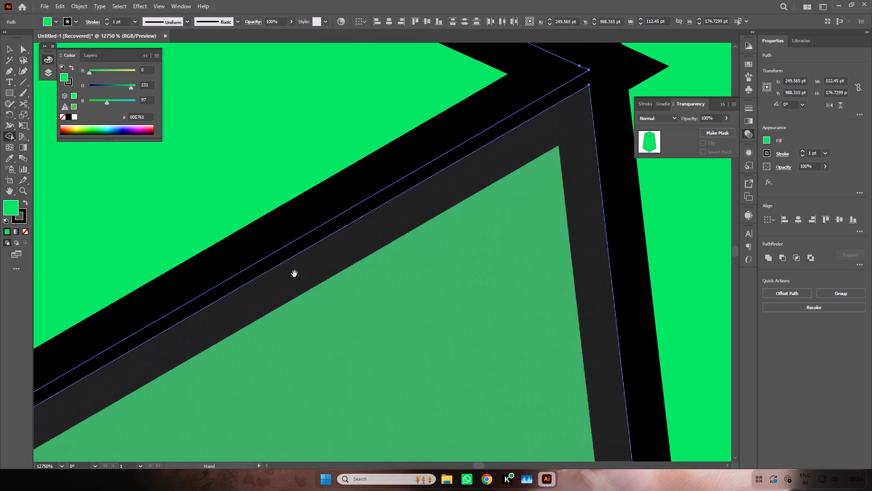
drag(417, 211, 184, 360)
Move the X shape out of the cube, about 217 pt to the right and 120 pt down, and deselect it.
double_click(22, 88)
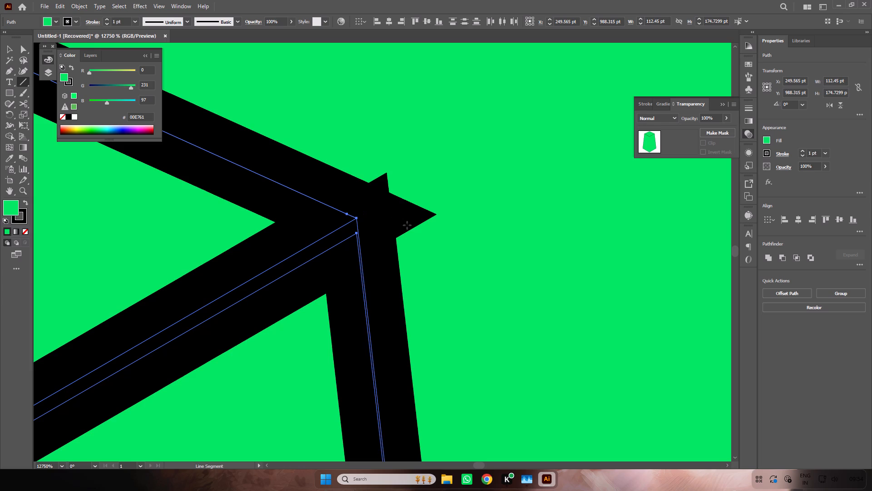
ctrl+click(373, 220)
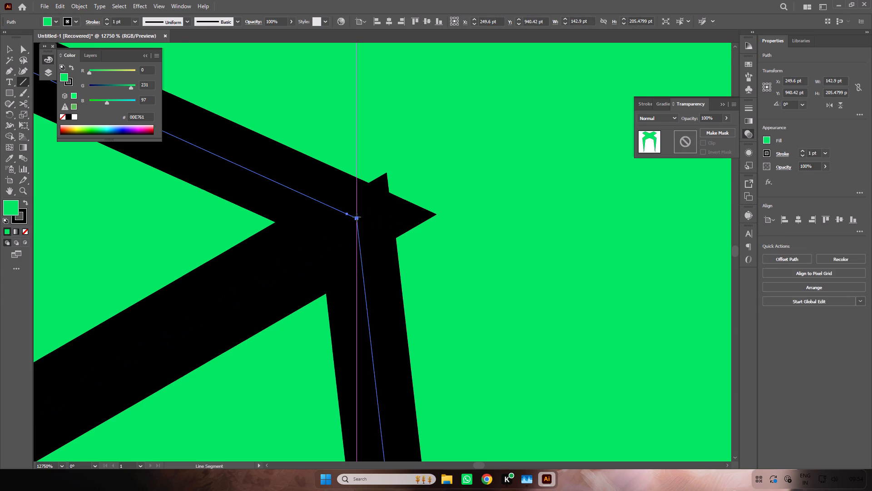
key(ctrl+minus)
key(ctrl+minus)
key(ctrl+minus)
key(ctrl+minus)
key(ctrl+minus)
key(ctrl+minus)
key(ctrl+minus)
key(ctrl+minus)
key(ctrl+minus)
key(ctrl+minus)
key(ctrl+minus)
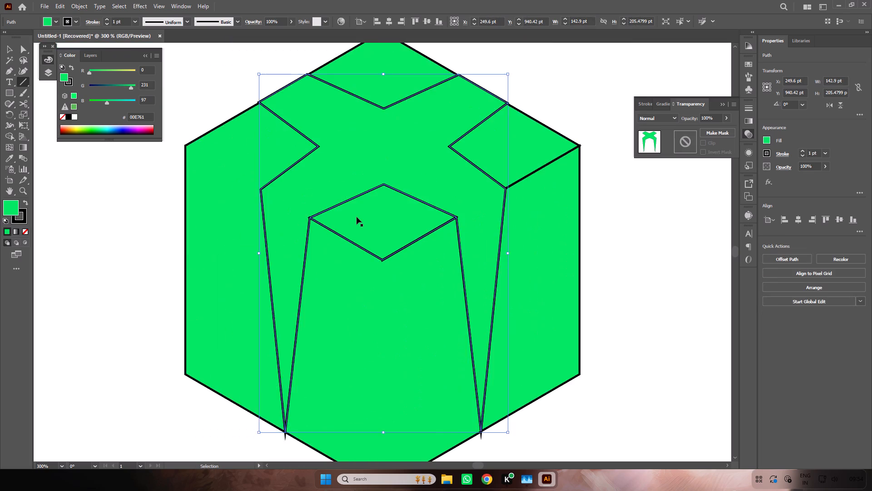
key(ctrl+minus)
key(v)
click(548, 214)
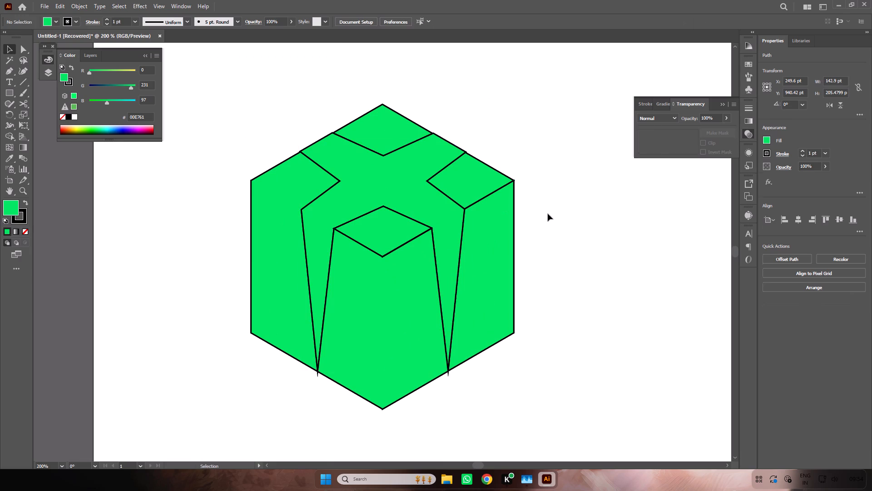
drag(452, 200, 704, 340)
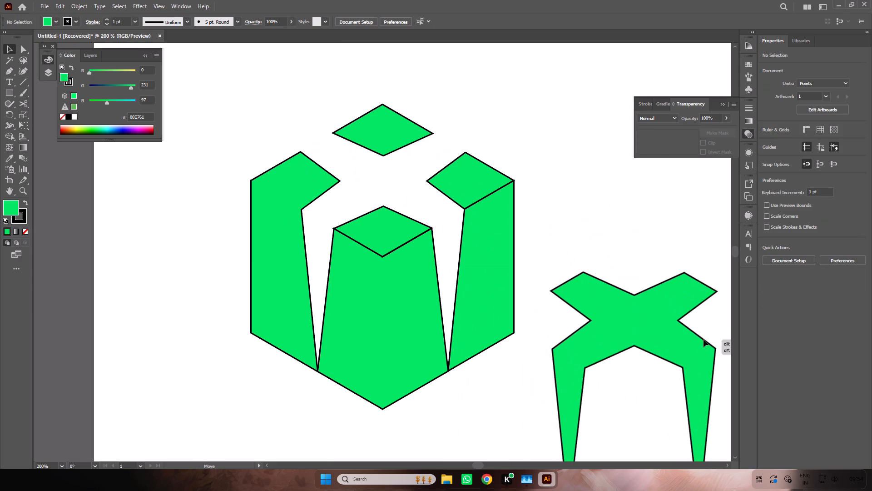
drag(704, 340, 704, 340)
key(space)
click(607, 233)
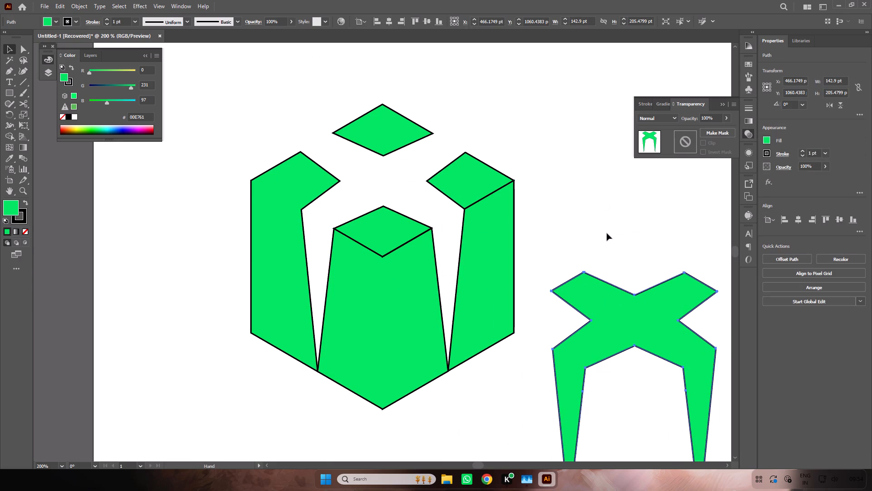
click(607, 233)
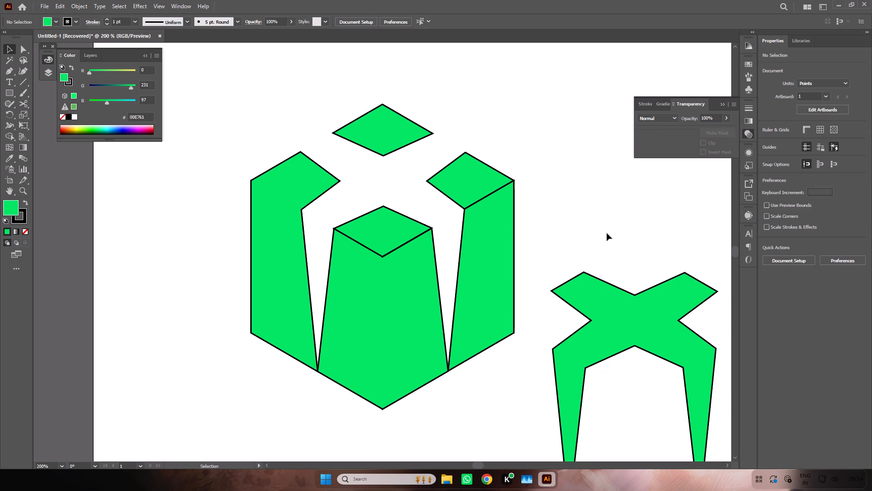
Move the separated X shape straight up so it sits level beside the cube pieces, and deselect it.
key(ctrl+minus)
key(ctrl+minus)
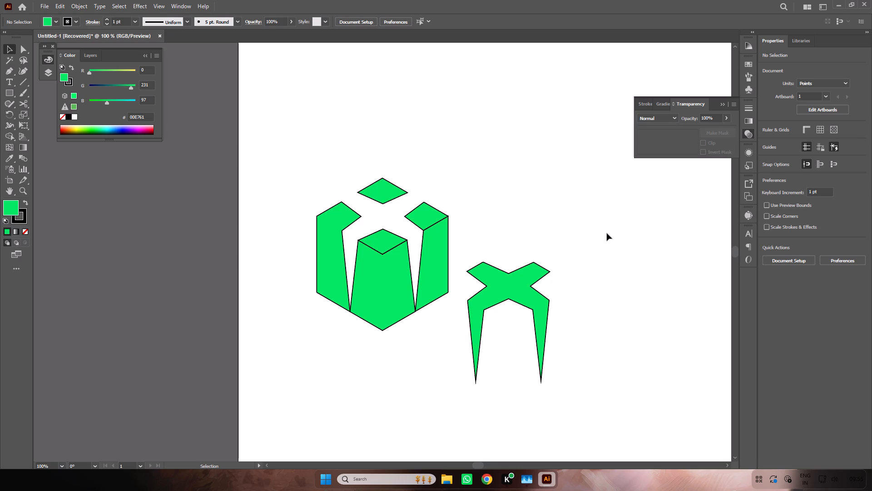
key(ctrl+minus)
key(ctrl+minus)
key(ctrl+minus)
key(ctrl+equal)
key(ctrl+equal)
key(ctrl+equal)
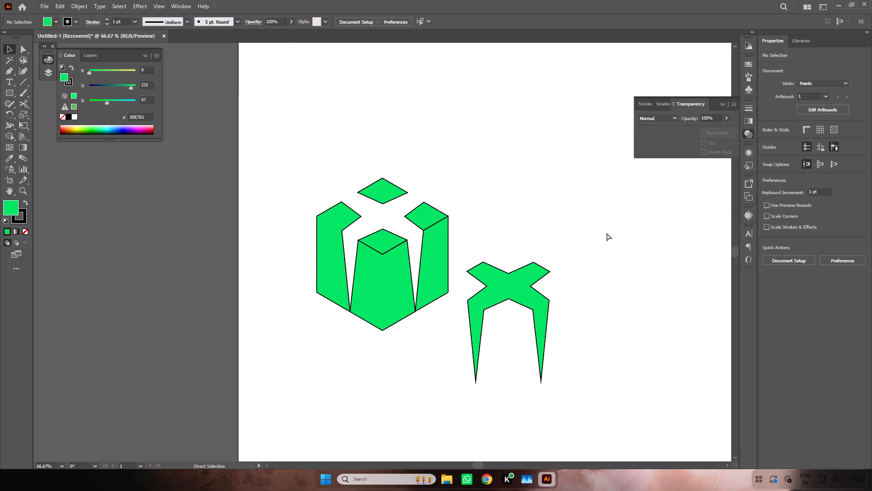
key(ctrl+equal)
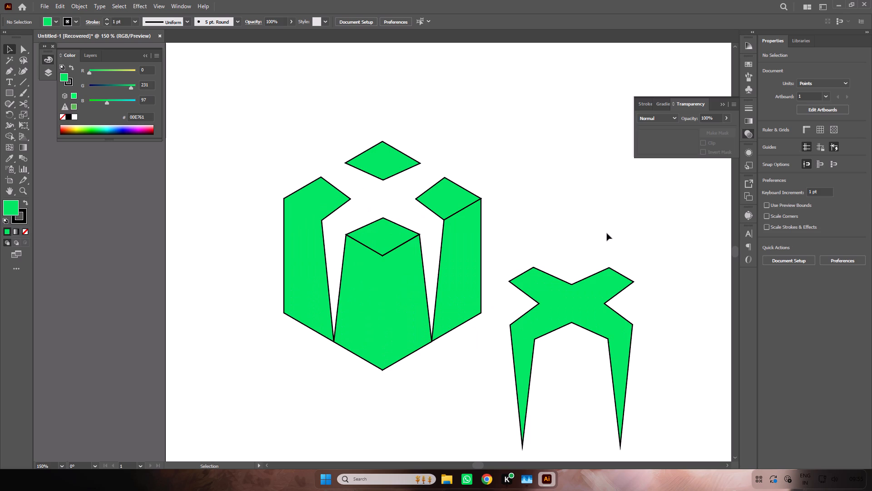
drag(577, 318, 577, 245)
click(582, 181)
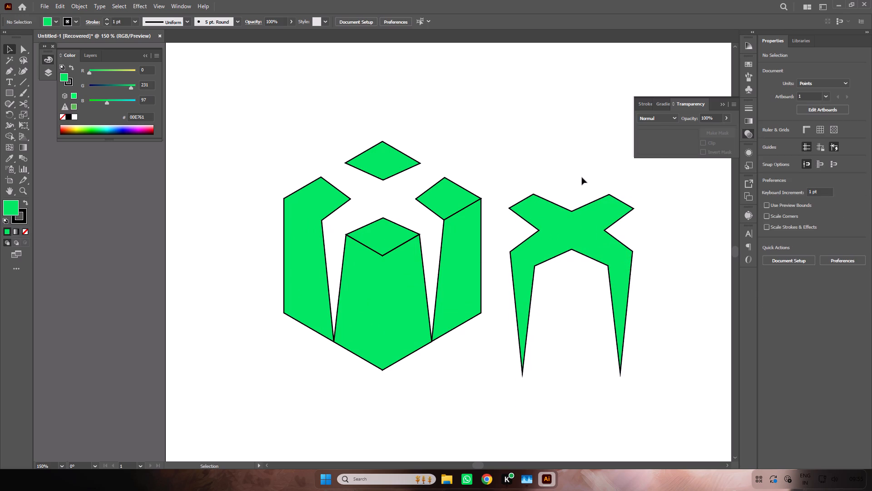
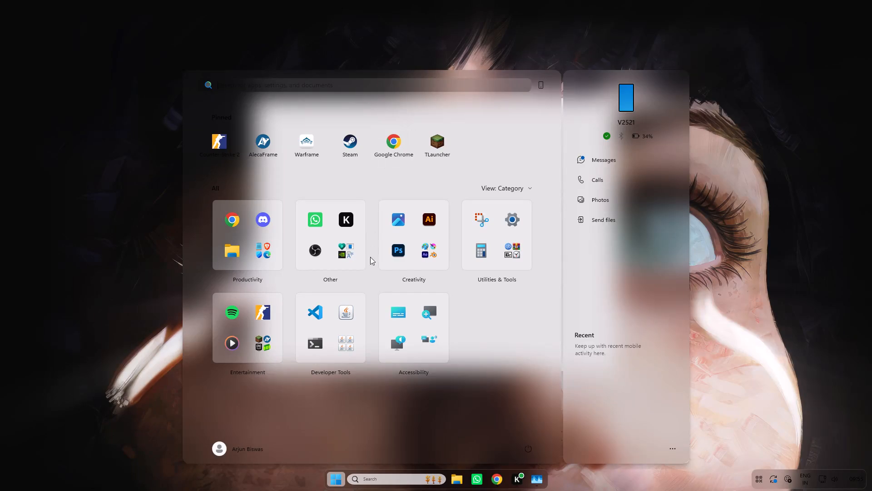
Launch Photoshop and open the recent image IMG_20260831_135308.jpg.
click(500, 142)
click(403, 248)
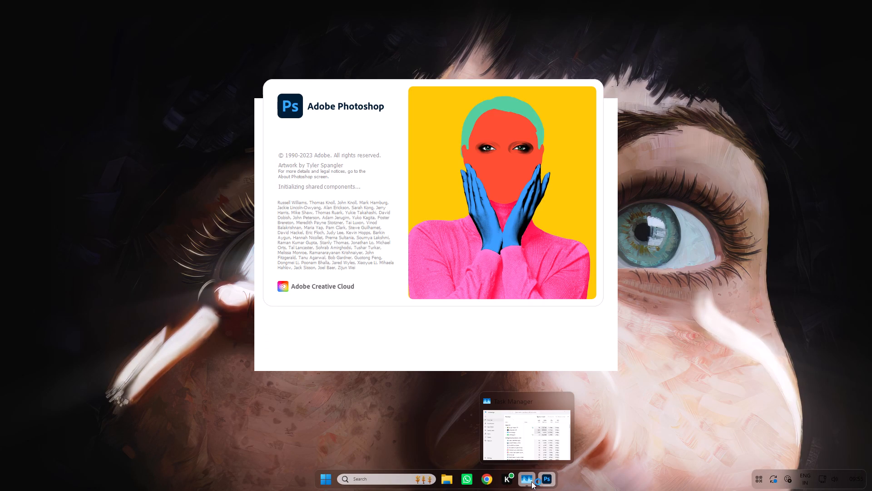
click(431, 170)
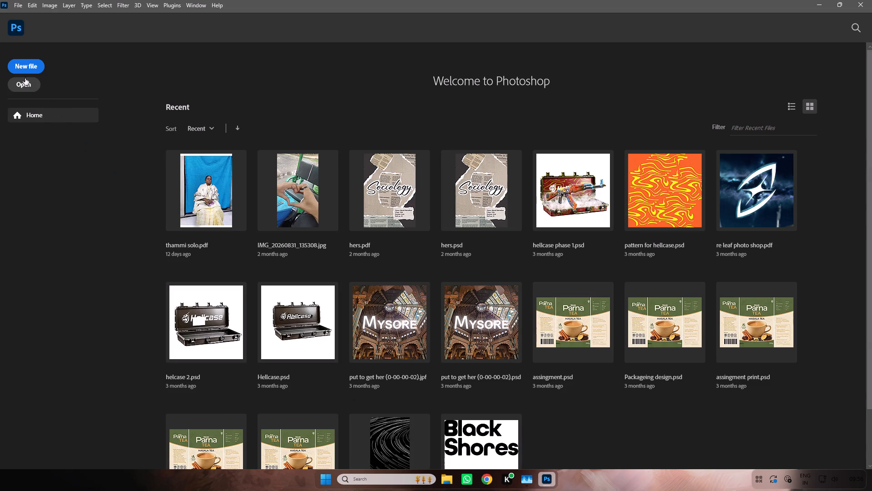
click(25, 65)
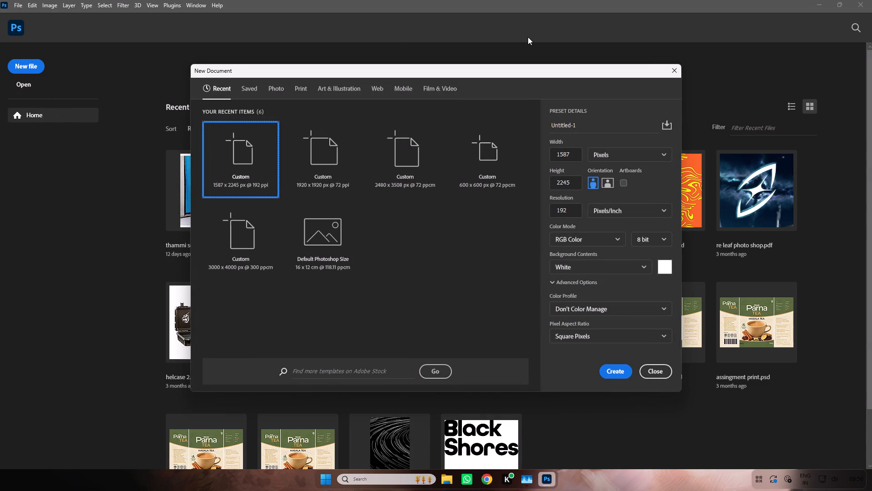
click(674, 75)
double_click(319, 170)
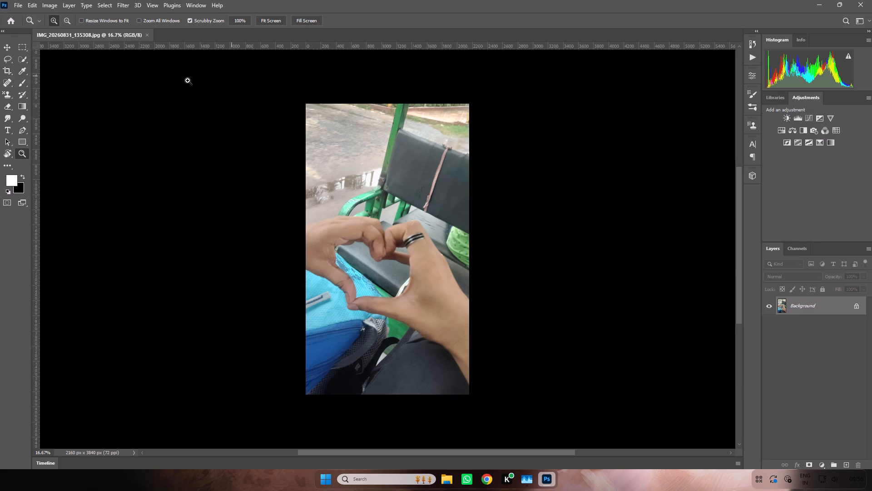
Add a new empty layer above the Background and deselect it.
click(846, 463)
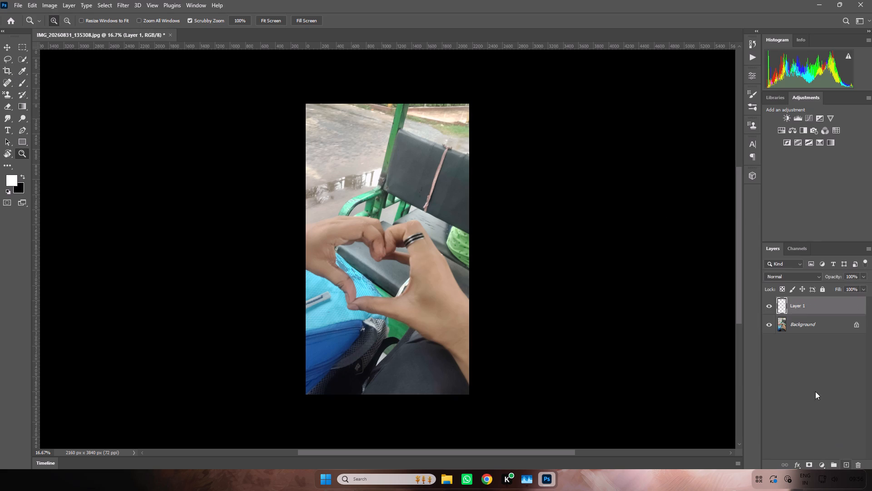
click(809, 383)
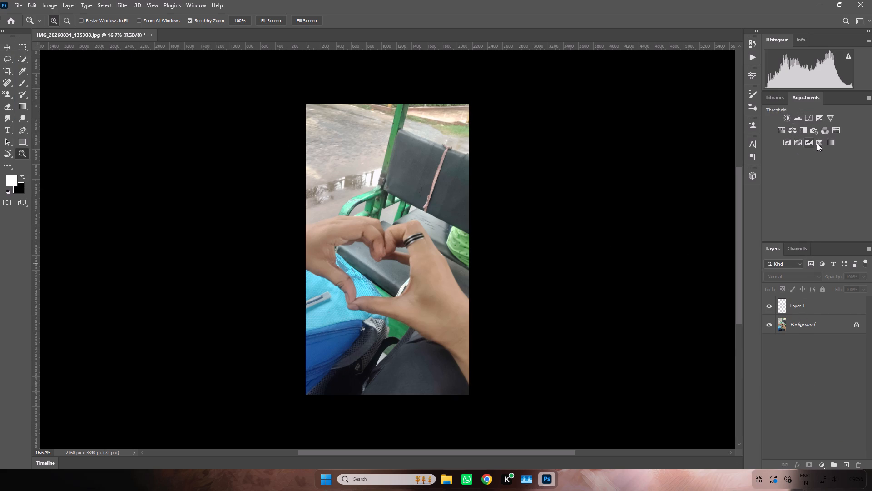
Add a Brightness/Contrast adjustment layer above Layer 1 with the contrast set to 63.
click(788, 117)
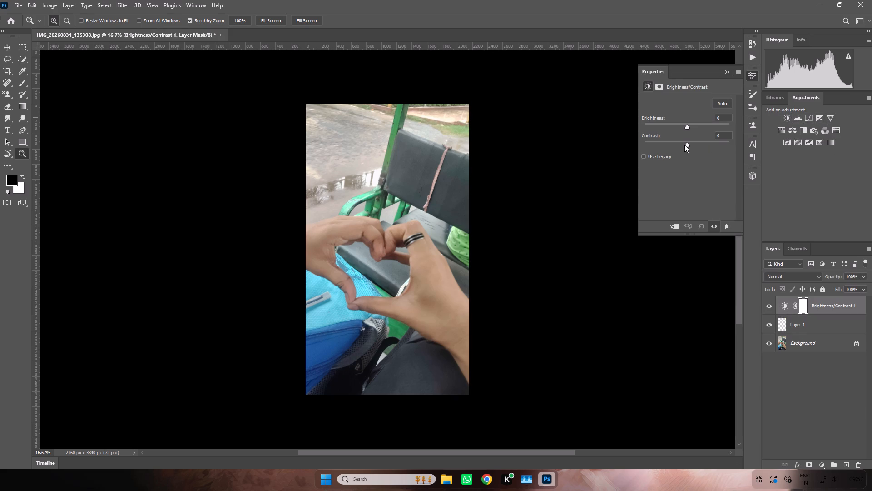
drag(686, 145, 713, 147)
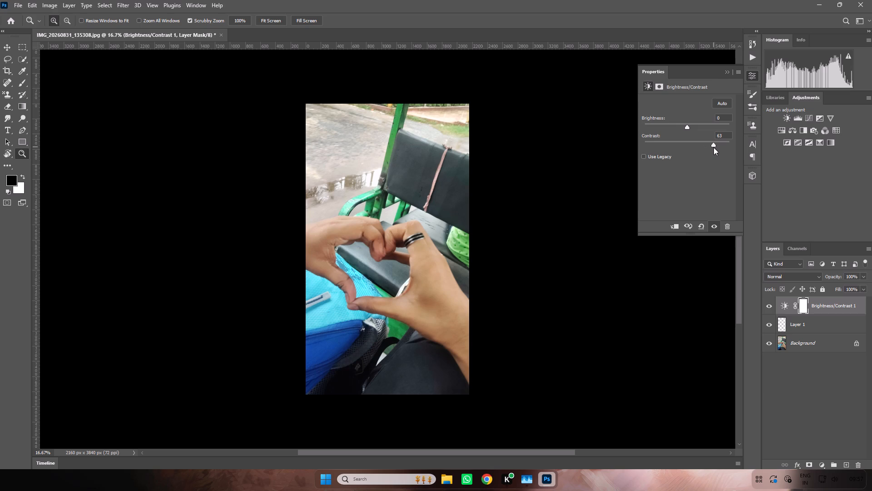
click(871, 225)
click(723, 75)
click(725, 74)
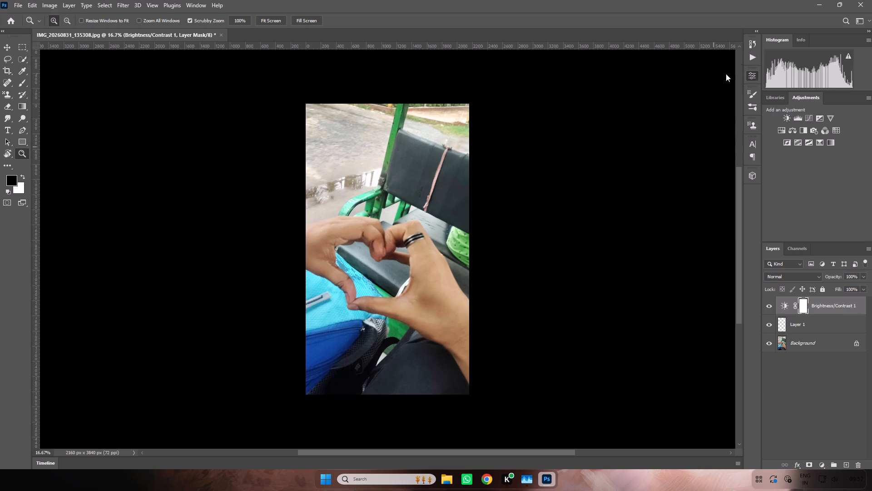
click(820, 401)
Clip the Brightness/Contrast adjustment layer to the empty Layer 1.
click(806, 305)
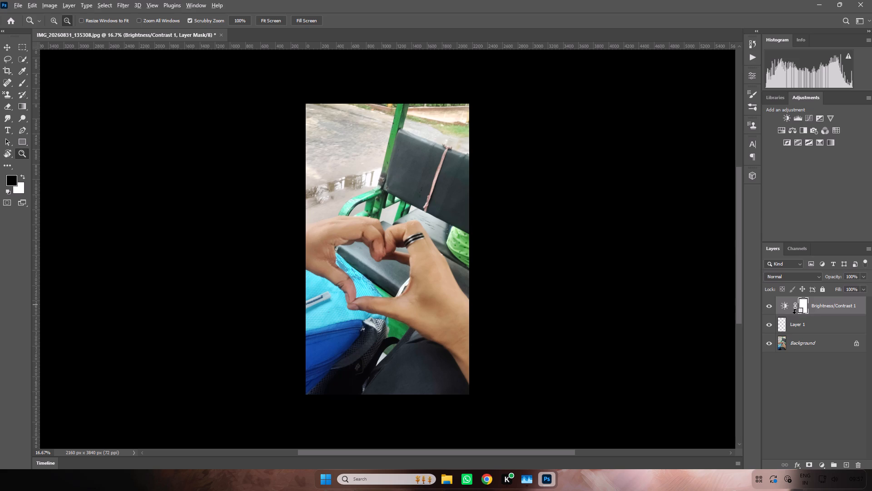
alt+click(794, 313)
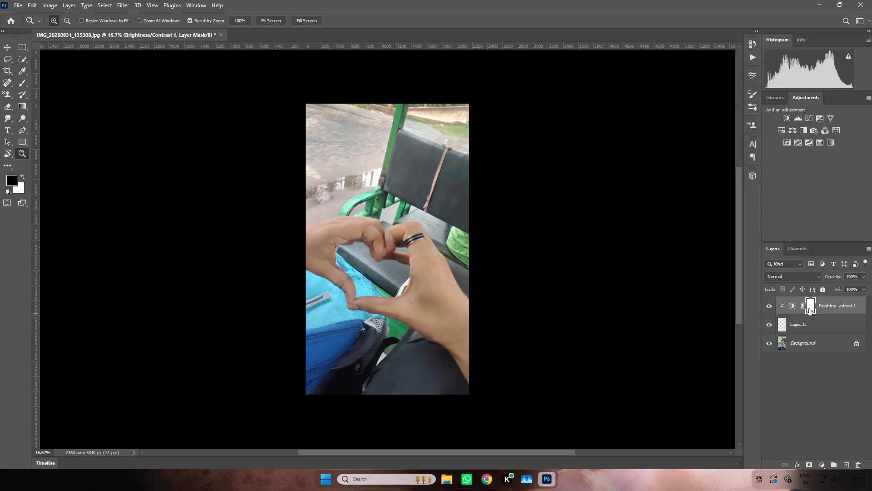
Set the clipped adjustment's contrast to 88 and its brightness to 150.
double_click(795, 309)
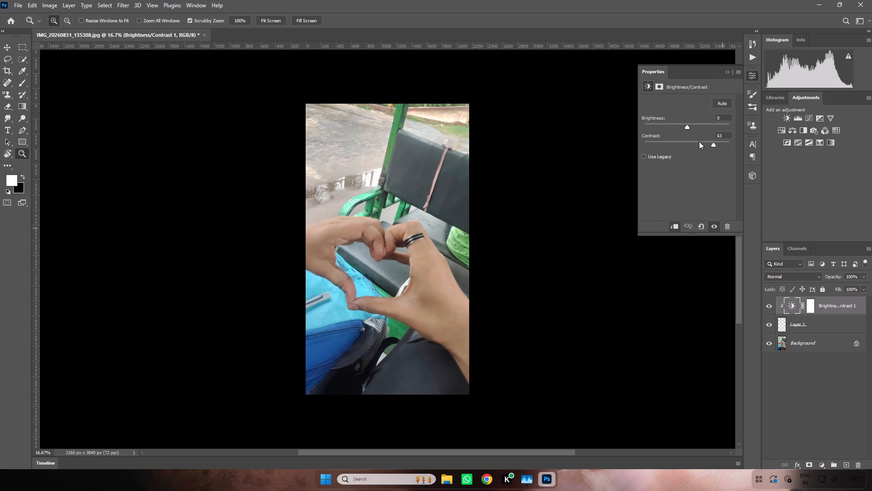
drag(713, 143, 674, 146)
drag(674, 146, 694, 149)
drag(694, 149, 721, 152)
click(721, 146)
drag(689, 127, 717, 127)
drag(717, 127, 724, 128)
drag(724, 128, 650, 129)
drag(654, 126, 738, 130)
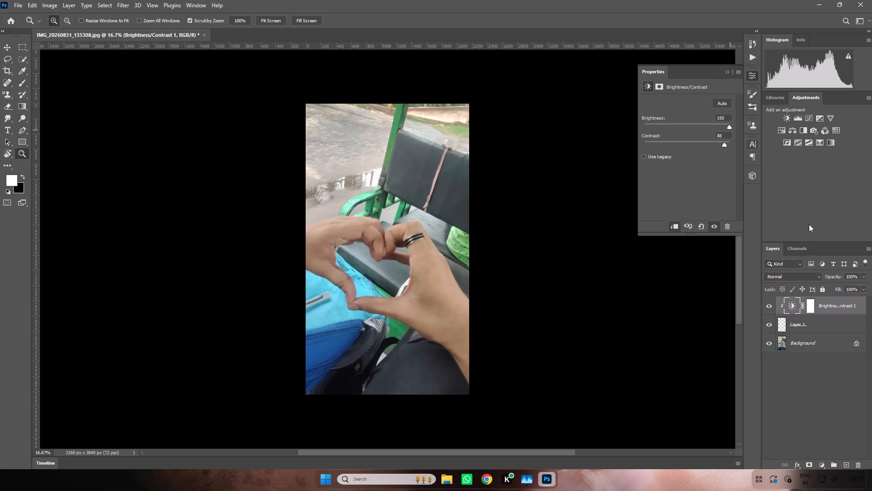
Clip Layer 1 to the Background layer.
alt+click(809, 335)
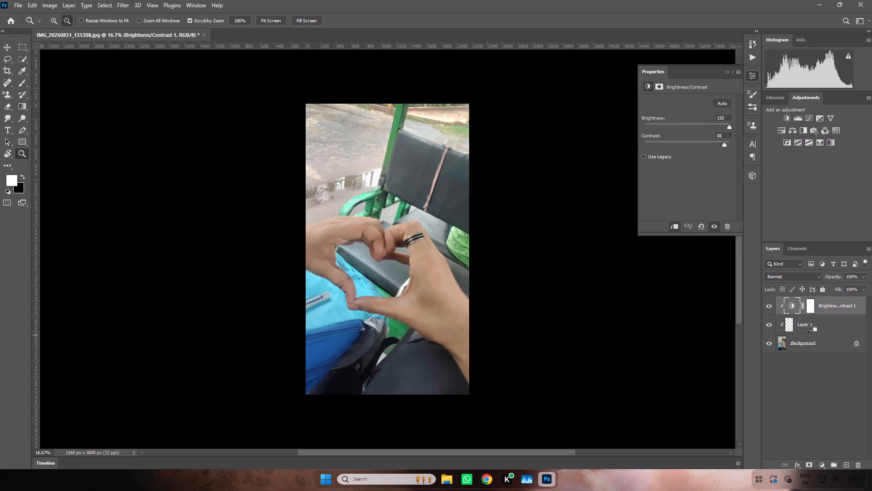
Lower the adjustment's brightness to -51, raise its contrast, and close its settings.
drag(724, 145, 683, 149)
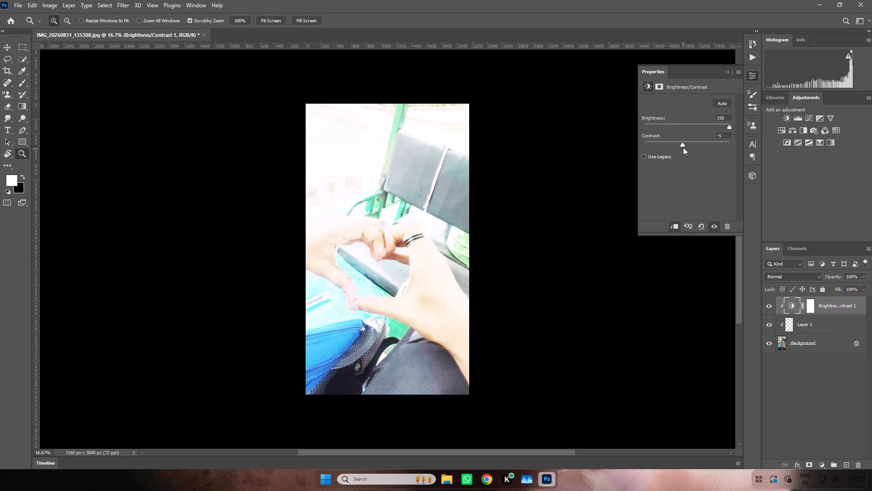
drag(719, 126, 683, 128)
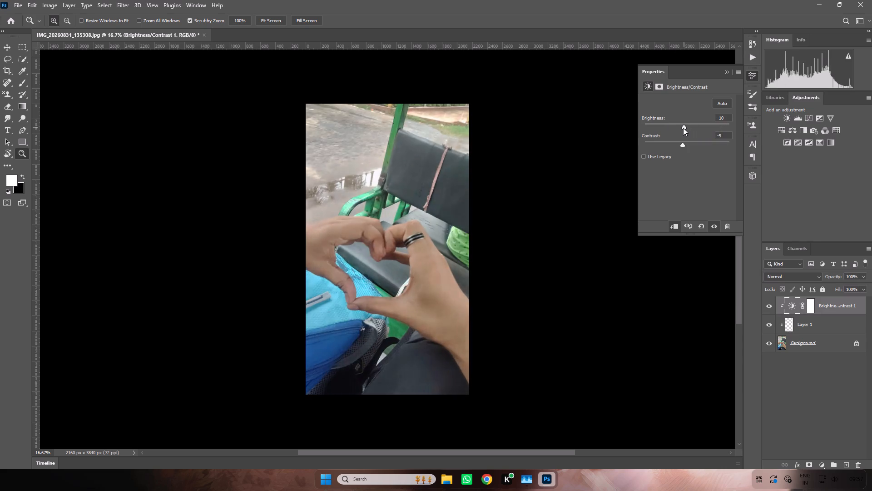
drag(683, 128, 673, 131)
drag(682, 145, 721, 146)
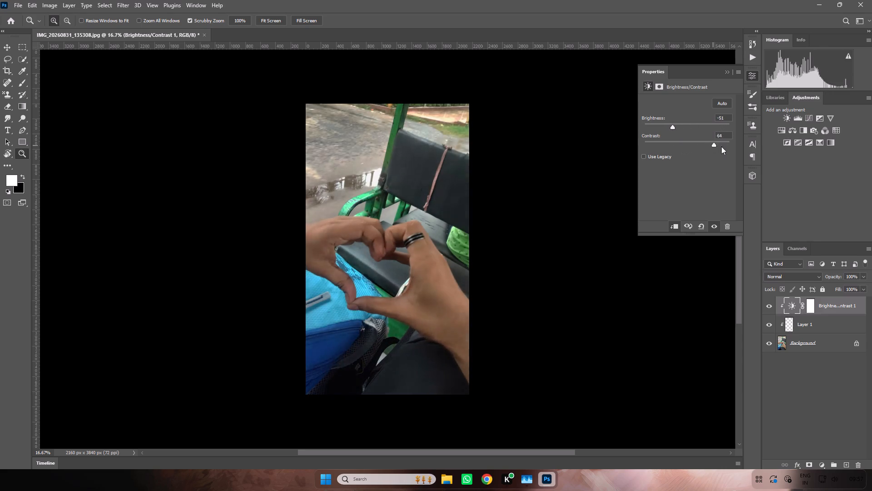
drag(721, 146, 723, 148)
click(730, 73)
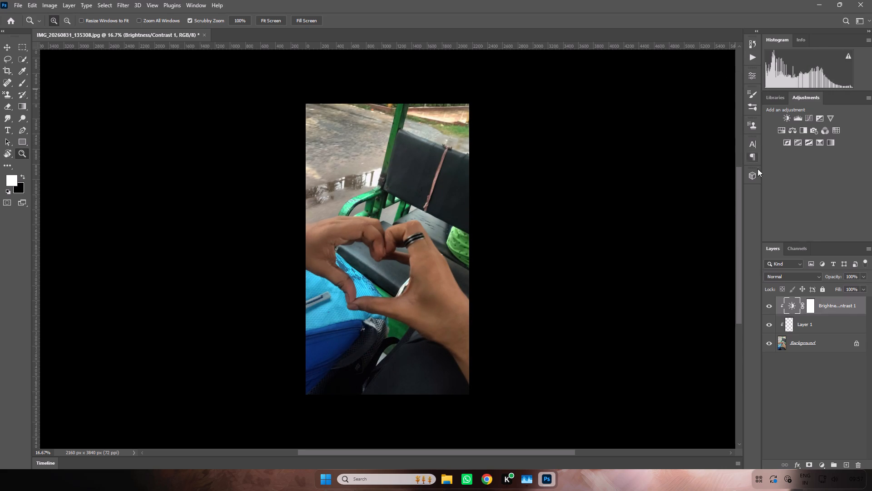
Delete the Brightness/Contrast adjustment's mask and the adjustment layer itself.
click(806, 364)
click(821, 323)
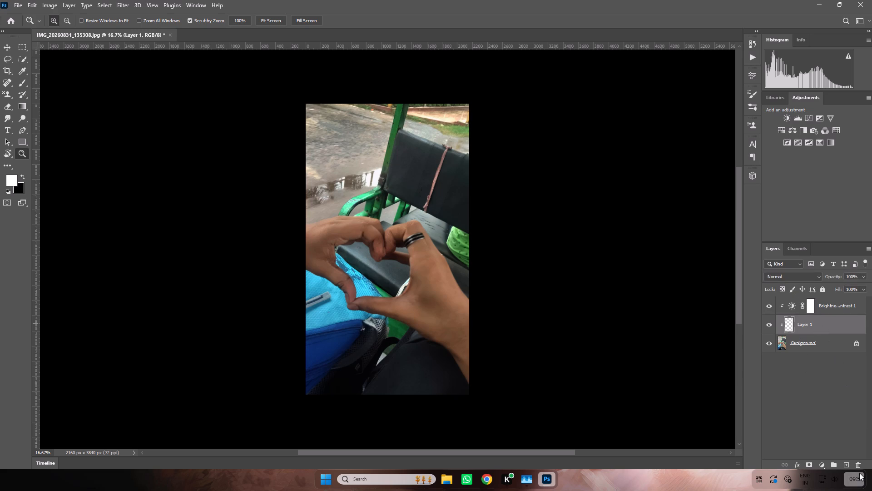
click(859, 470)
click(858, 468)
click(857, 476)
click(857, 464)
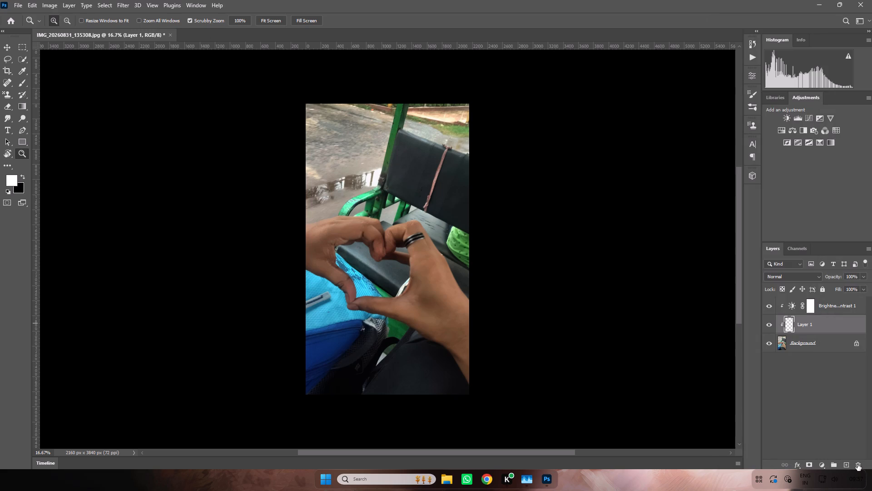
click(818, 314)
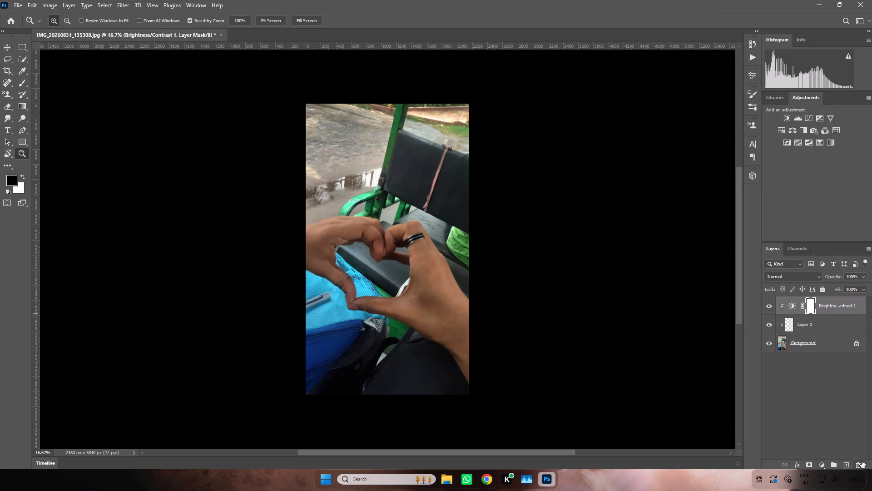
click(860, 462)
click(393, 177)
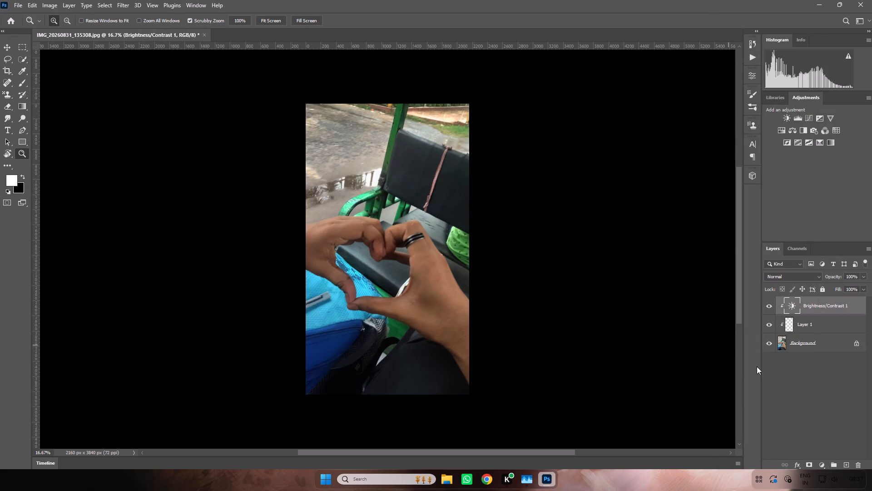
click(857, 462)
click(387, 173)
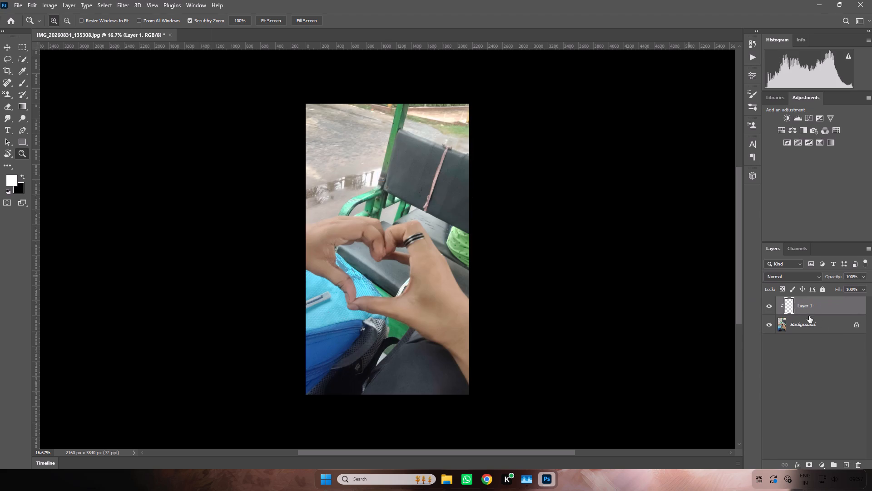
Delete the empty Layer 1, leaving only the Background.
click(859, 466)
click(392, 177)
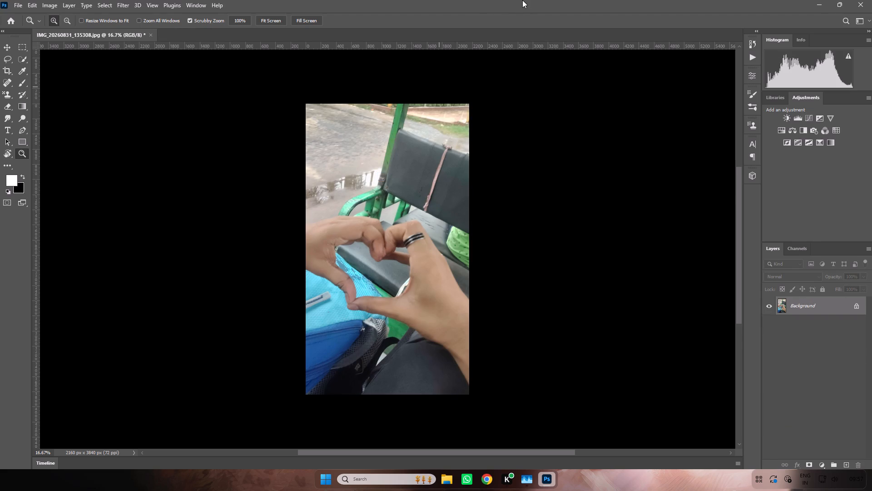
Quit Photoshop.
click(871, 0)
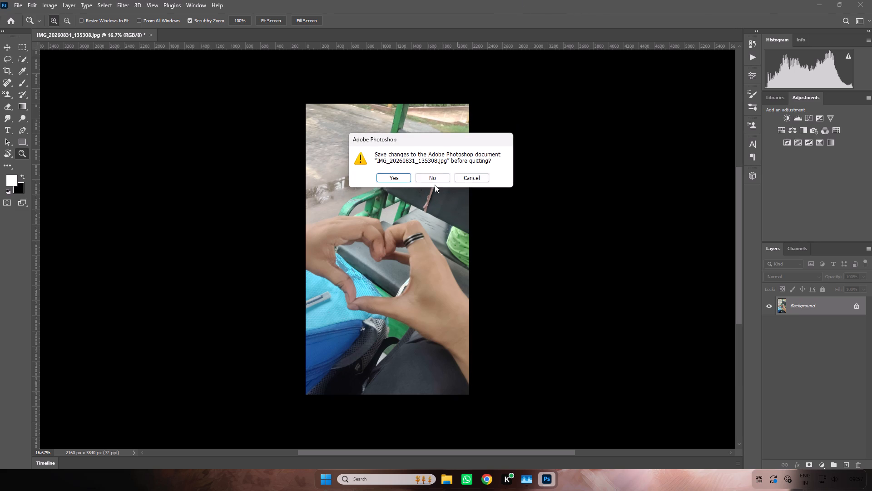
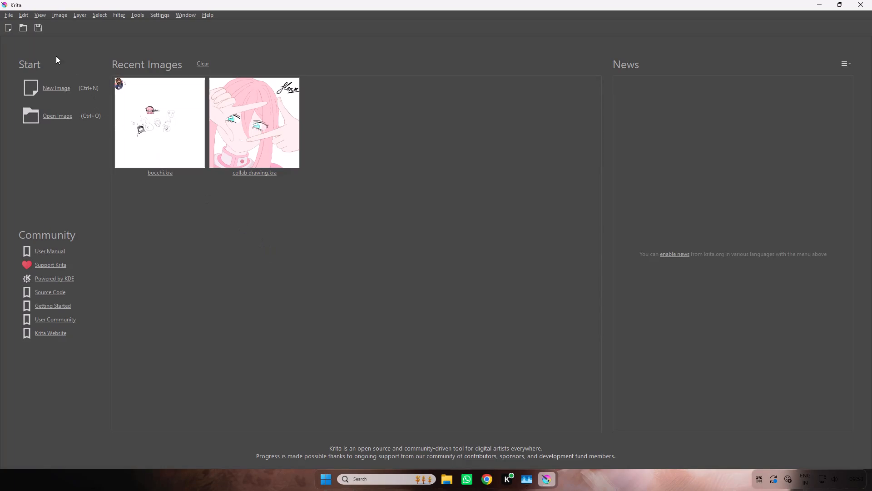
Create a new 10000 × 10000 px RGB/Alpha document at 600 pixels/inch in Krita.
click(55, 88)
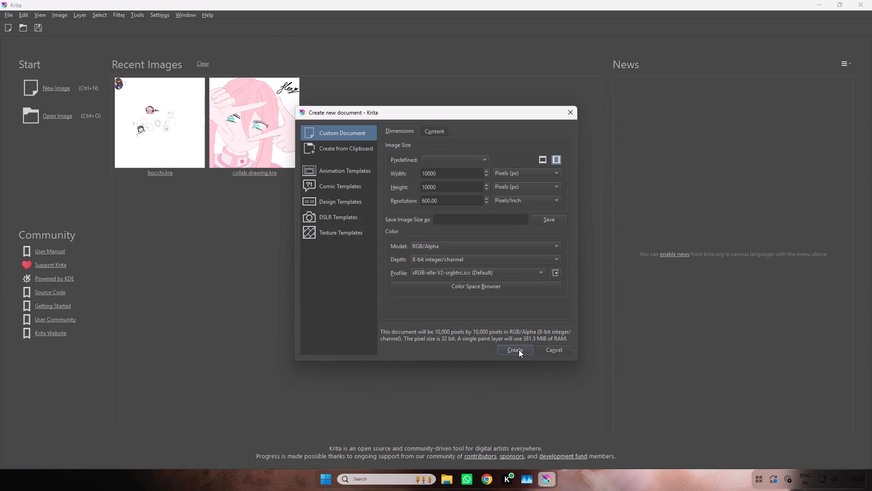
click(519, 350)
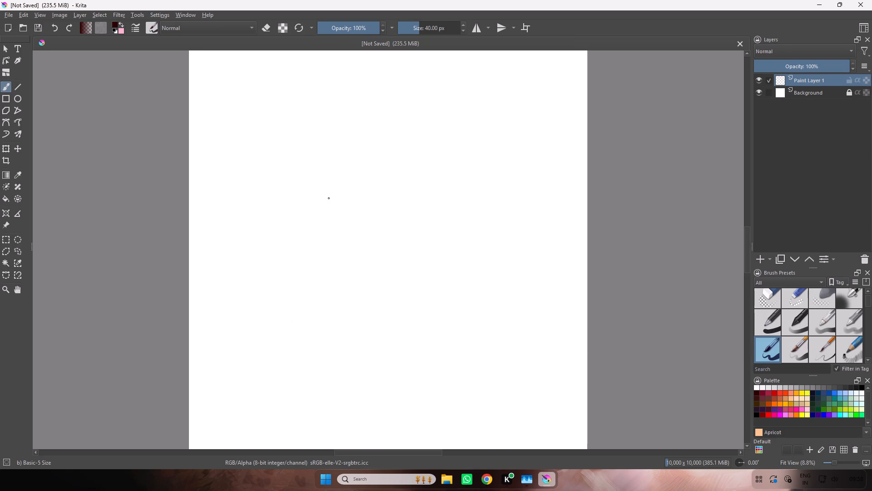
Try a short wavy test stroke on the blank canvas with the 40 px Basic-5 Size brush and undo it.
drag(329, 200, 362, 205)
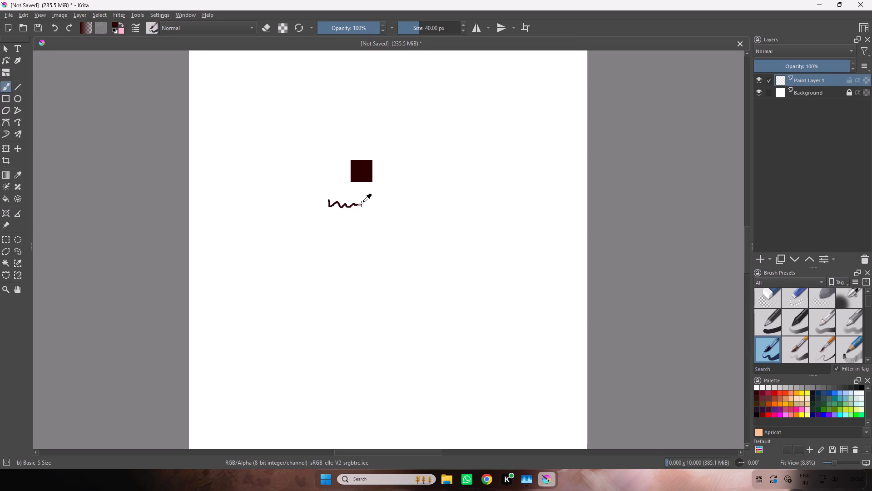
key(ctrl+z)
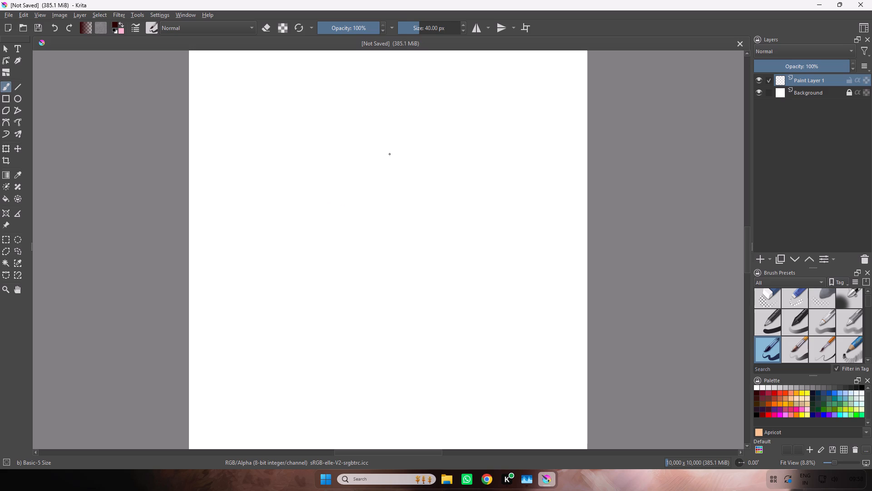
Draw two closed, downward-curved eyes and a small smiling mouth in the upper middle of the canvas.
drag(332, 179, 345, 179)
drag(345, 179, 347, 177)
drag(372, 179, 387, 176)
click(387, 176)
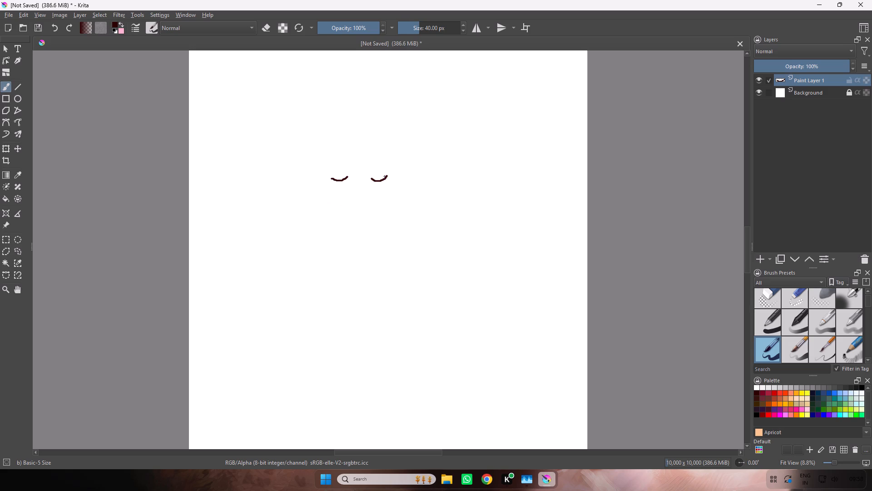
drag(350, 202, 357, 203)
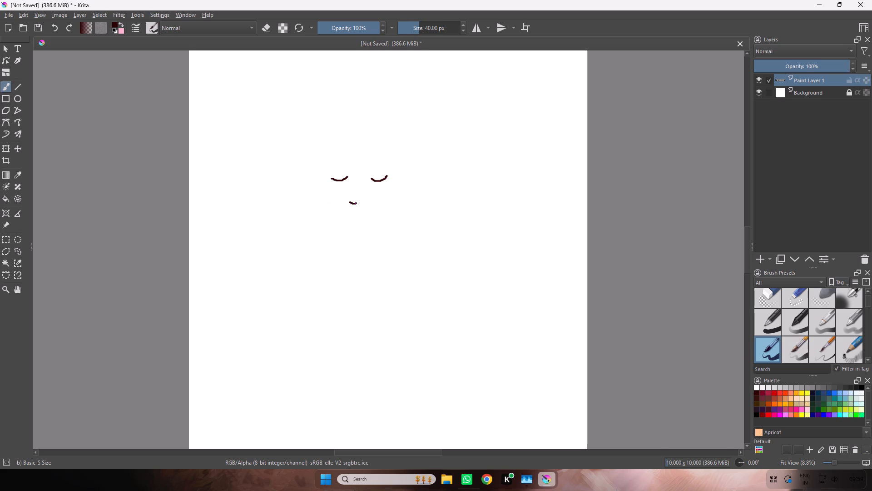
drag(357, 203, 366, 198)
click(366, 198)
Draw a wavy fringe line across the forehead just above both eyes.
drag(324, 170, 346, 167)
drag(346, 167, 387, 165)
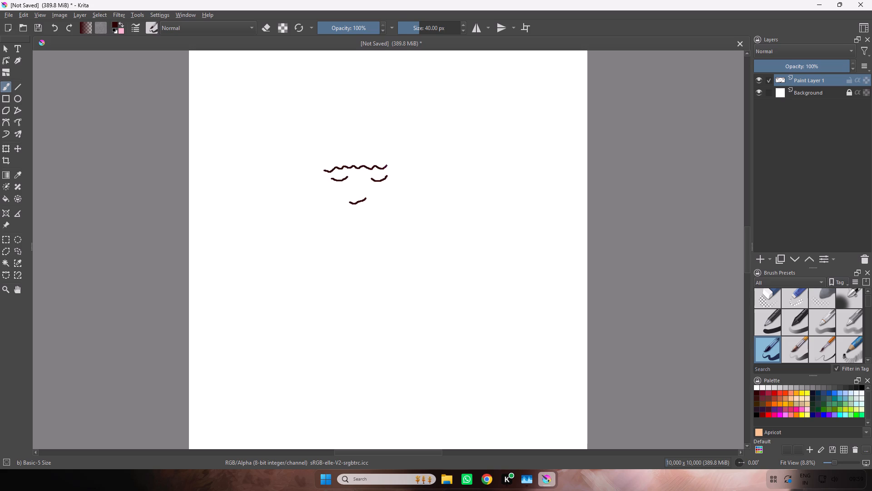
drag(387, 165, 394, 166)
click(394, 166)
Draw the rounded face outline from the fringe's ends around the chin, with a second inner line along one cheek.
drag(326, 174, 327, 192)
drag(327, 192, 391, 210)
drag(391, 210, 395, 198)
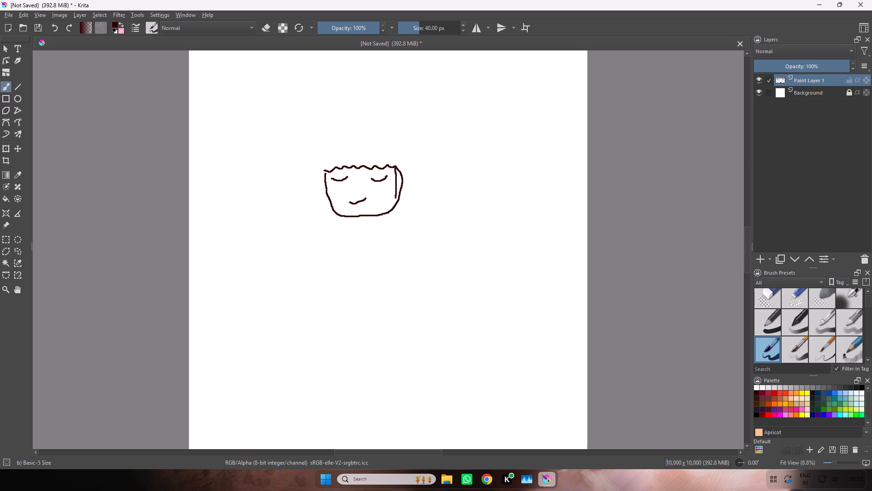
drag(395, 198, 381, 214)
Draw long narrow hair locks hanging down both sides of the face, joined by a line over the fringe.
drag(324, 171, 327, 197)
drag(327, 197, 325, 247)
drag(325, 247, 404, 165)
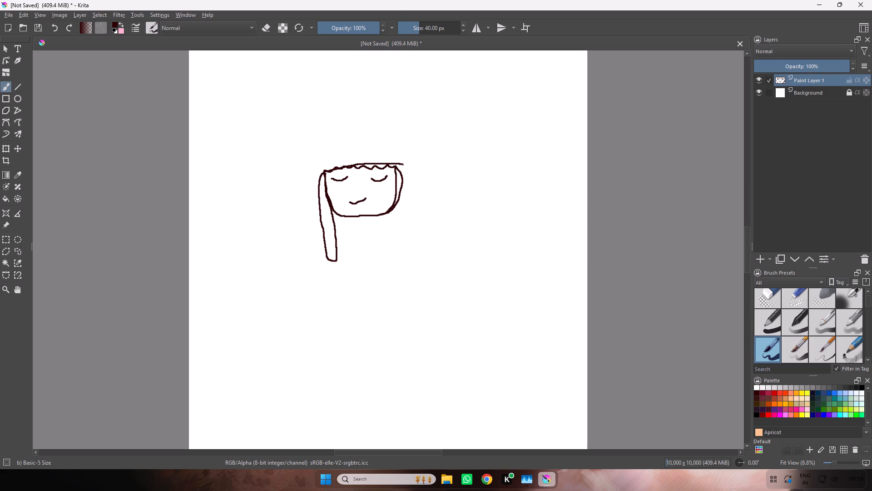
drag(404, 165, 400, 173)
Draw a rounded cap over the head and close it with a thin band above the fringe.
drag(318, 177, 384, 137)
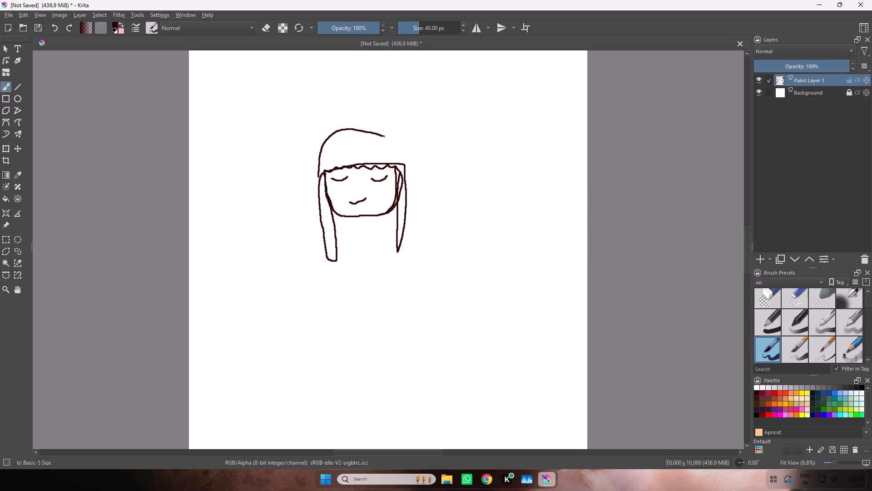
drag(384, 137, 377, 159)
drag(377, 159, 318, 171)
Draw the shoulder and outer arm lines curving down from the hair locks on both sides.
drag(322, 228, 311, 242)
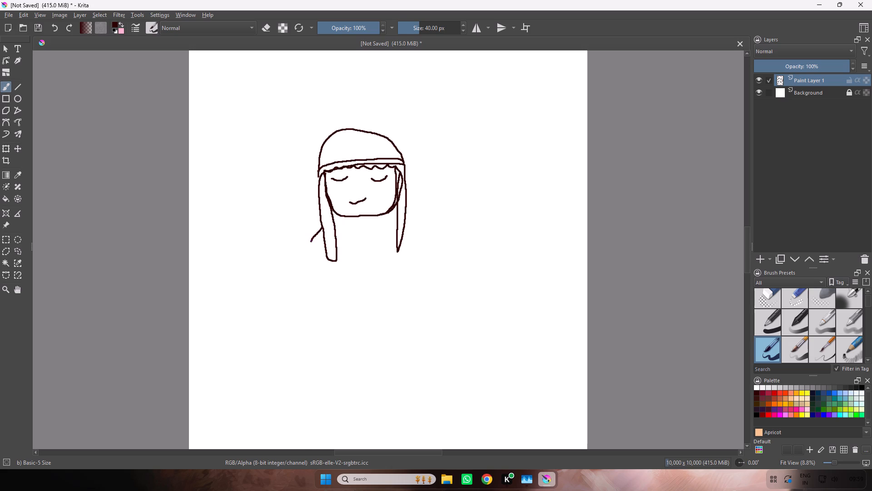
drag(311, 242, 308, 297)
drag(406, 220, 418, 233)
drag(418, 233, 436, 288)
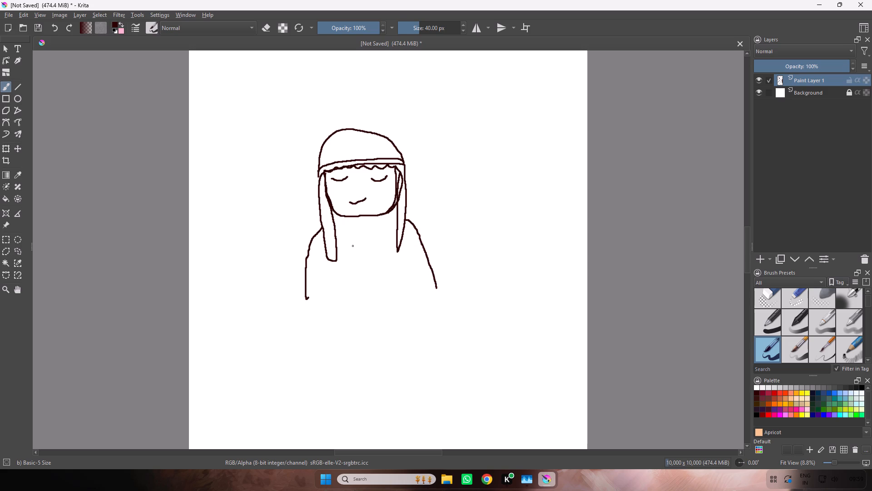
Draw the collar's lower edge below the chin as two short curves with a gap between them.
drag(335, 228, 347, 232)
click(348, 232)
drag(352, 232, 354, 232)
drag(354, 232, 358, 232)
click(379, 230)
drag(379, 230, 379, 230)
drag(379, 230, 396, 225)
click(396, 225)
Draw closely spaced wavy vertical knit lines across the left half of the scarf collar below the chin.
drag(337, 215, 338, 225)
drag(338, 225, 342, 229)
drag(343, 217, 345, 223)
drag(345, 223, 346, 230)
drag(352, 217, 351, 220)
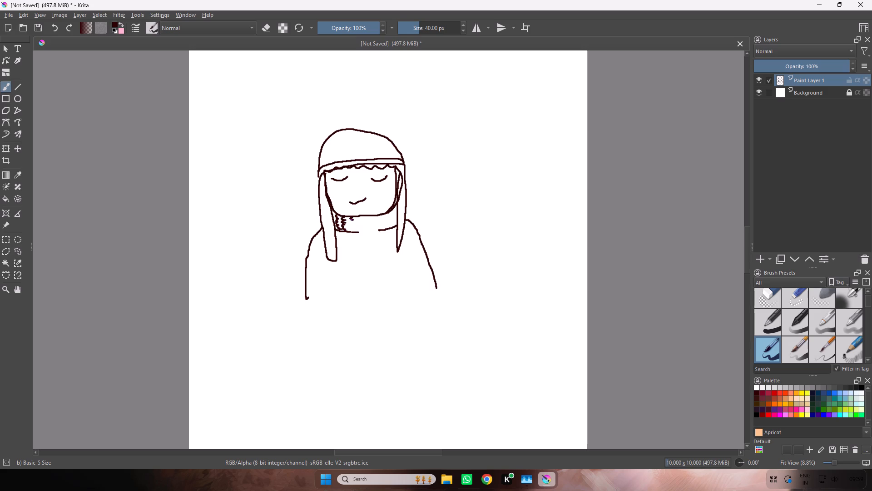
drag(351, 220, 352, 230)
click(352, 230)
drag(359, 216, 355, 219)
drag(355, 219, 357, 230)
drag(364, 217, 366, 225)
drag(366, 225, 363, 230)
Continue the wavy vertical knit lines across the collar's right half, up to the right hair lock.
drag(376, 215, 372, 221)
drag(372, 221, 373, 232)
click(373, 232)
drag(382, 215, 379, 221)
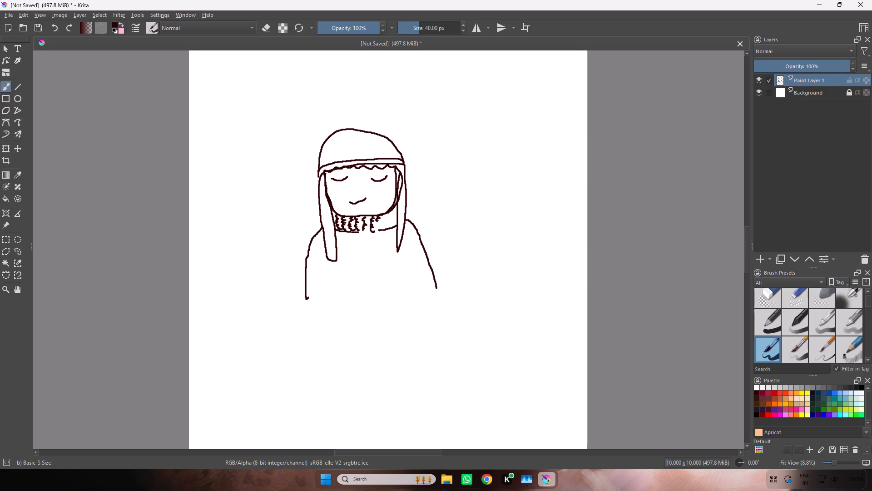
drag(379, 221, 379, 230)
click(379, 230)
drag(388, 214, 386, 222)
drag(386, 222, 390, 228)
drag(395, 210, 391, 220)
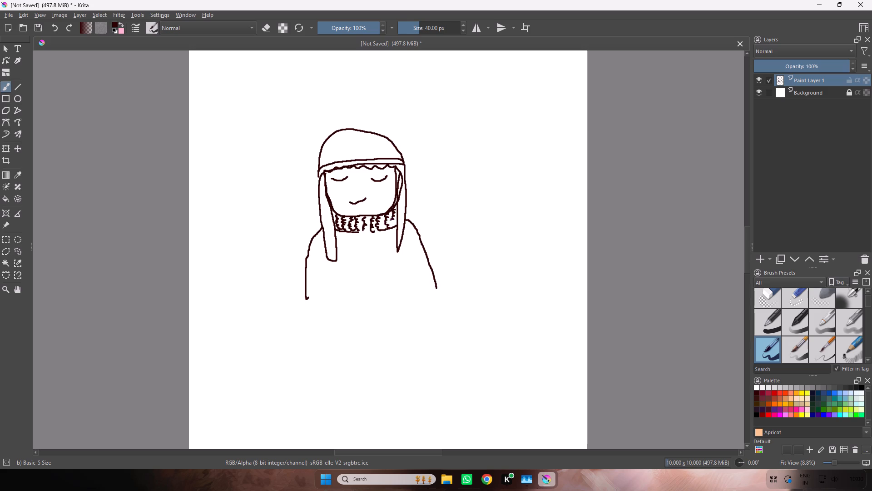
drag(391, 220, 393, 228)
click(393, 228)
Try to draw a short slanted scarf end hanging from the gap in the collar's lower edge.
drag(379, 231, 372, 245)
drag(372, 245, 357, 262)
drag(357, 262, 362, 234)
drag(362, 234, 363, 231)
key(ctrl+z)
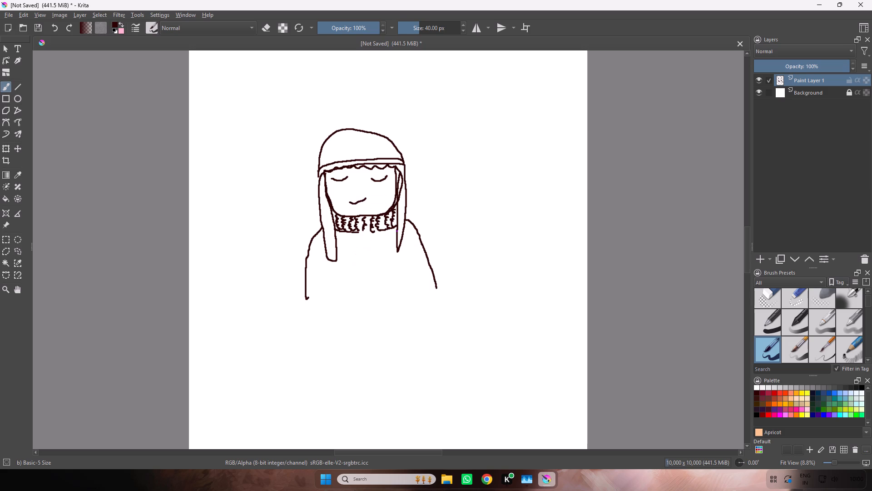
Draw a long straight scarf end hanging from the collar's right side behind the hair lock, closed at the bottom.
drag(388, 229, 388, 276)
drag(388, 276, 403, 284)
drag(403, 284, 408, 283)
drag(404, 228, 404, 230)
drag(404, 230, 407, 282)
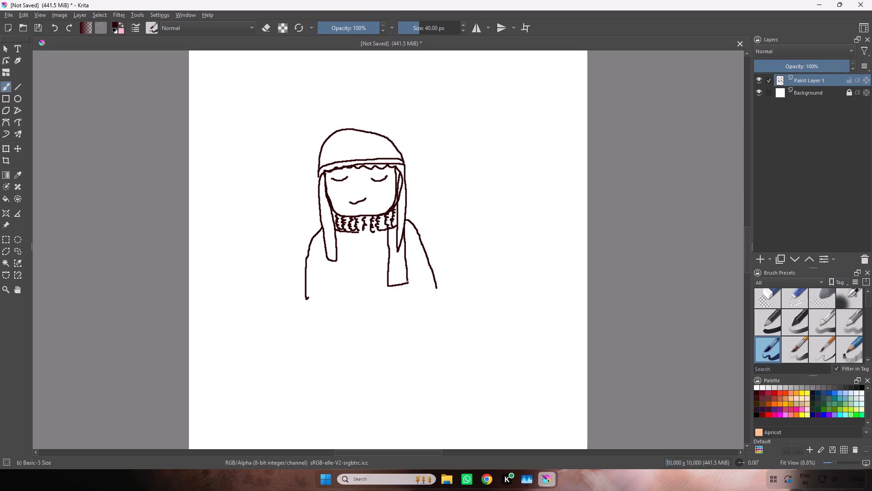
drag(407, 282, 407, 283)
Draw six horizontal stripes across the hanging scarf end, from its bottom edge up to the hair lock's tip.
drag(388, 281, 394, 281)
drag(394, 281, 407, 278)
drag(388, 275, 400, 274)
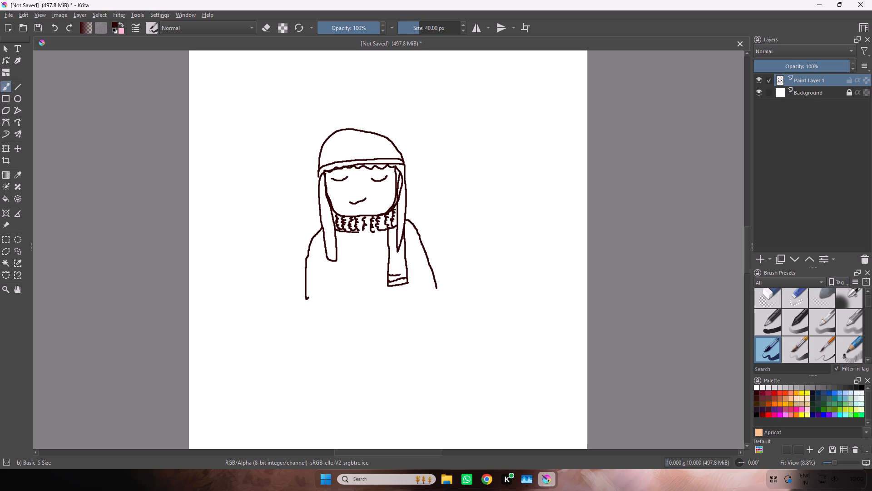
drag(400, 274, 406, 272)
click(406, 272)
drag(388, 268, 394, 268)
drag(394, 268, 406, 266)
drag(390, 262, 392, 263)
drag(392, 263, 405, 260)
drag(389, 257, 396, 258)
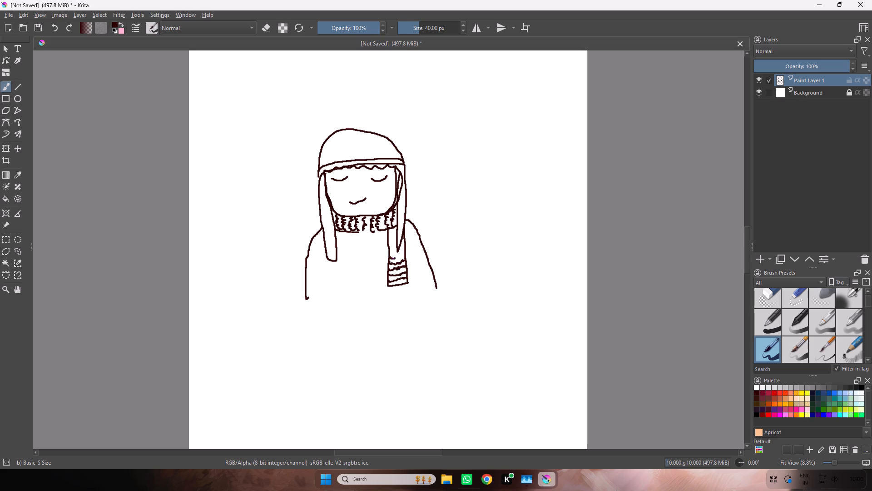
drag(396, 258, 402, 256)
triple_click(403, 256)
drag(389, 252, 391, 253)
drag(391, 253, 406, 251)
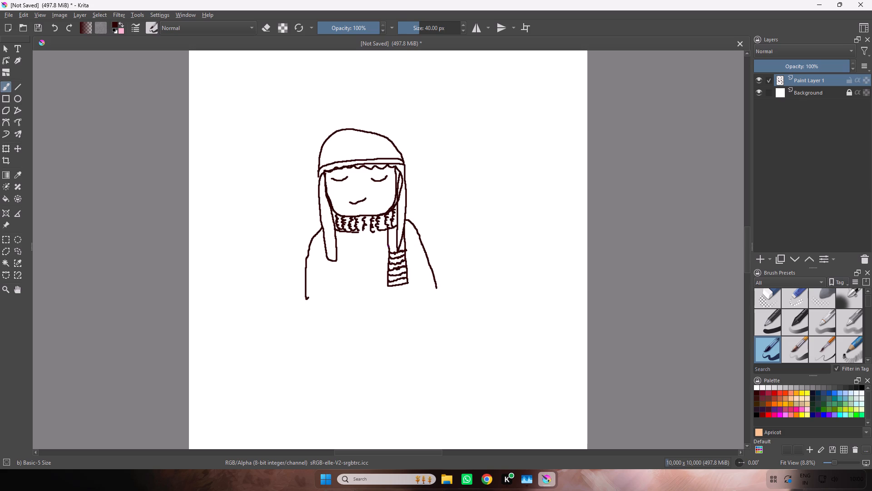
Draw four short horizontal stripes on the scarf end's narrow upper part, between the hair lock's tip and the collar.
drag(389, 245, 397, 245)
click(397, 245)
drag(388, 240, 388, 242)
drag(388, 242, 396, 241)
drag(388, 236, 396, 236)
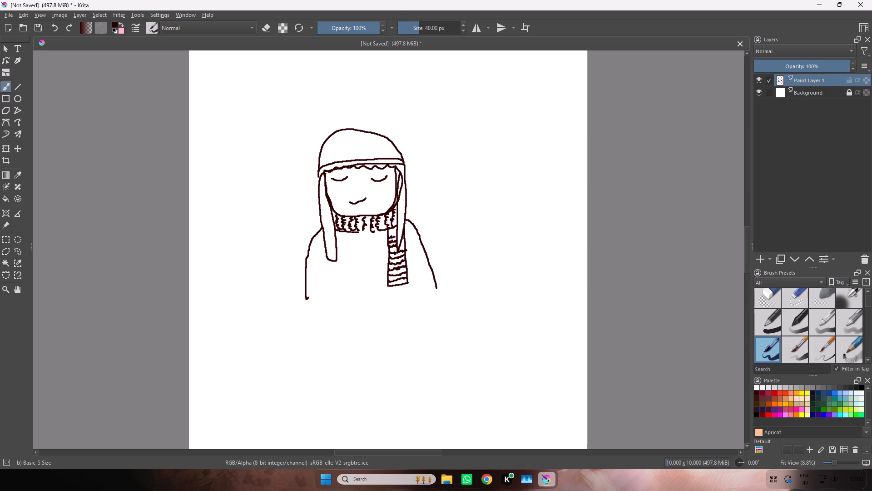
drag(396, 236, 396, 236)
drag(390, 233, 396, 233)
click(396, 233)
Draw the inner arm lines running down both sides of the torso, inside the outer arm lines.
drag(324, 259, 326, 277)
drag(326, 277, 328, 304)
drag(410, 256, 417, 293)
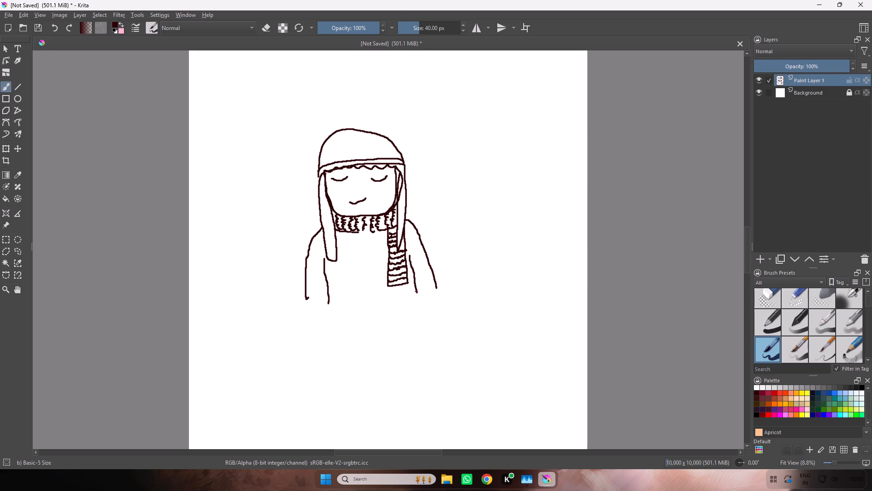
Draw two short curved lines across the chest, one on each side, with the right one meeting the scarf end.
click(335, 285)
drag(347, 282, 352, 280)
drag(352, 280, 358, 276)
click(358, 275)
drag(377, 270, 391, 275)
Undo the two short curved lines drawn across the chest.
key(ctrl+z)
key(ctrl+z)
key(ctrl+z)
key(ctrl+z)
key(ctrl+z)
Extend the left arm's outer line downward, curving it inward toward the hip.
drag(305, 298, 315, 328)
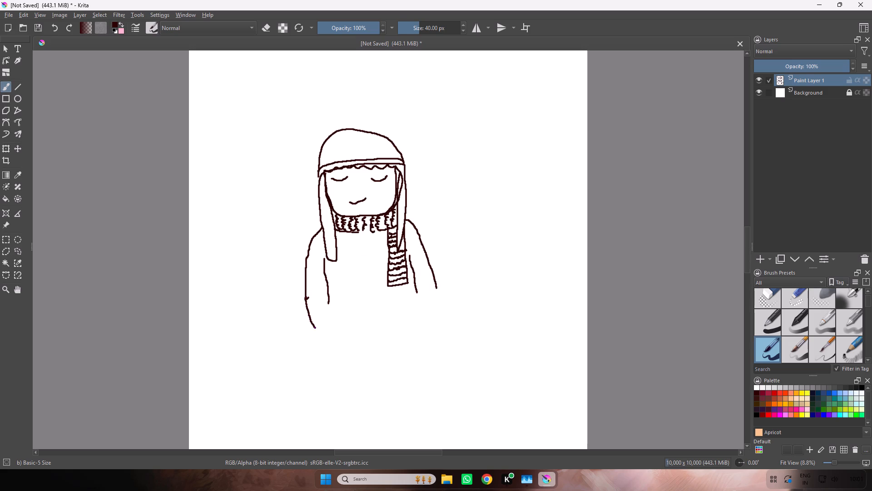
drag(315, 328, 321, 336)
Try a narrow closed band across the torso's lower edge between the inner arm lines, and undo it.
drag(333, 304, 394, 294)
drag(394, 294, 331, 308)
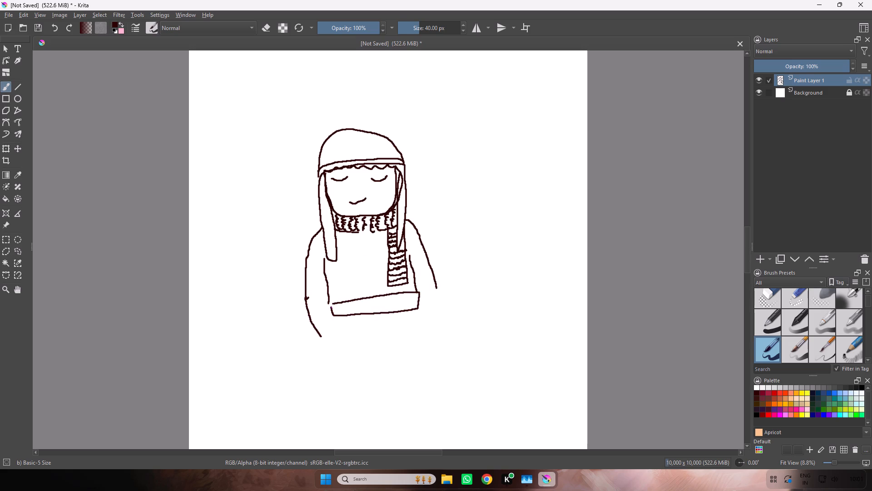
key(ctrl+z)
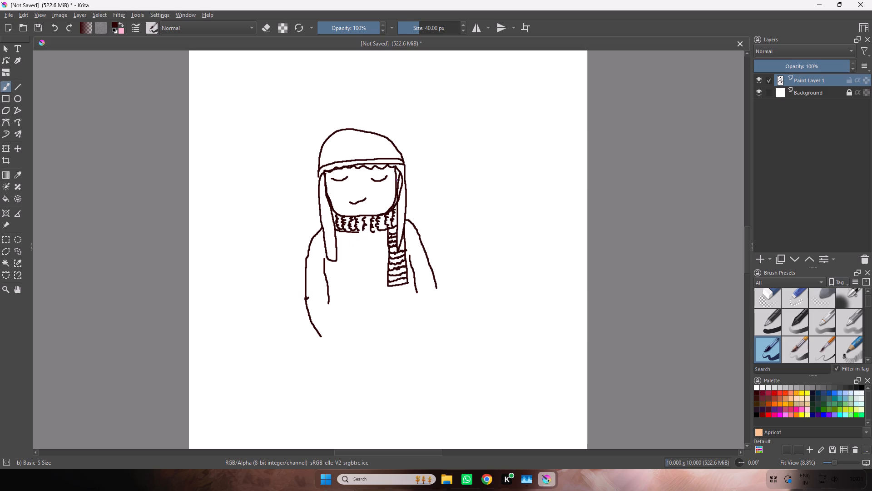
Draw a long pointed elf ear angled upward on the right side of the head, with an inner line.
drag(397, 180, 422, 170)
click(423, 170)
double_click(426, 169)
drag(427, 168, 401, 190)
drag(401, 190, 401, 188)
drag(401, 188, 399, 190)
Draw a matching pointed elf ear on the left side of the head, with a short horizontal line inside it.
drag(317, 189, 311, 189)
drag(311, 189, 308, 195)
drag(308, 195, 319, 200)
drag(310, 195, 317, 195)
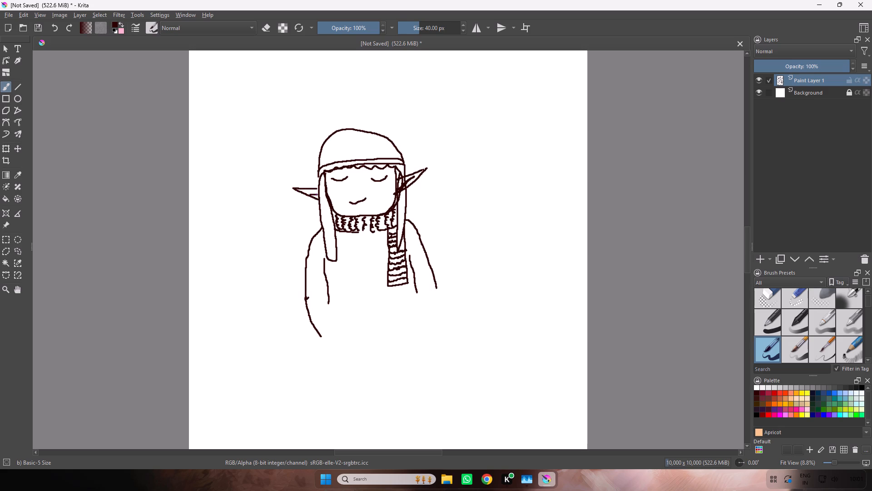
click(317, 195)
drag(302, 193, 312, 193)
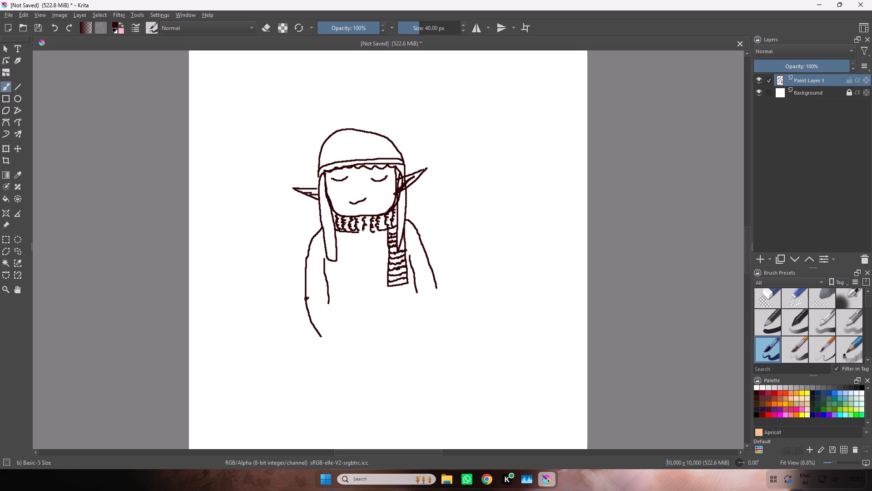
drag(312, 193, 318, 192)
click(318, 192)
Draw a small flat rounded bump on the top of the cap.
drag(346, 129, 351, 128)
drag(351, 128, 369, 129)
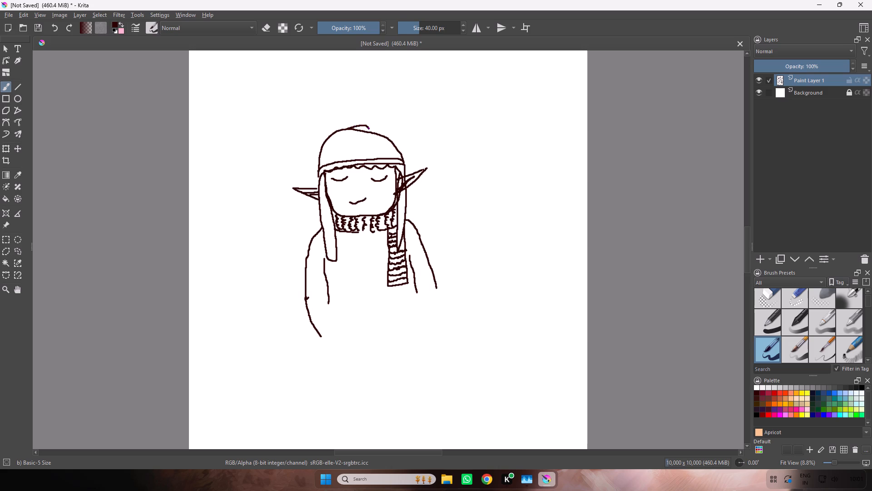
drag(369, 129, 359, 131)
click(359, 131)
Add a small dot for the nose above the mouth.
click(357, 190)
Draw the jacket's bottom hem between the inner arm lines, leaving a gap at the centre and rounding the right corner up.
click(330, 305)
double_click(332, 311)
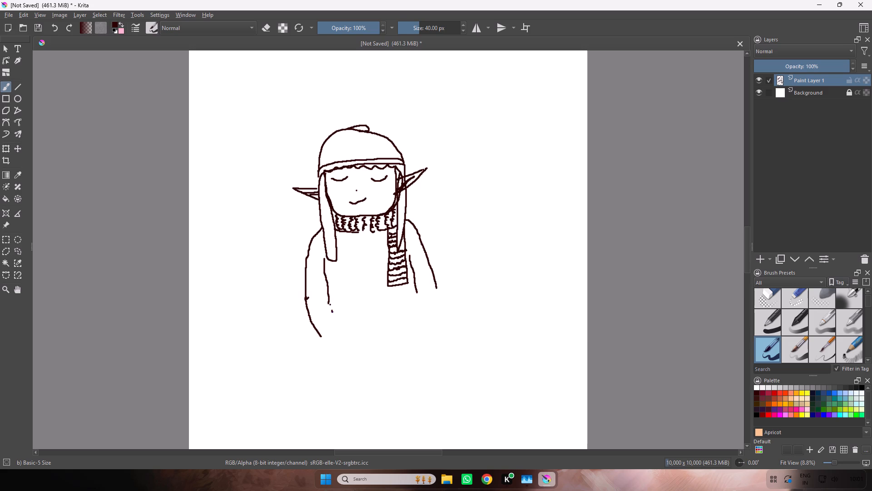
click(333, 314)
drag(338, 316, 362, 317)
drag(380, 318, 401, 316)
drag(402, 316, 410, 316)
drag(410, 316, 417, 291)
Outline both trouser legs from the hem's ends down to the cuffs, with an inverted-V gap between them.
drag(333, 317, 337, 403)
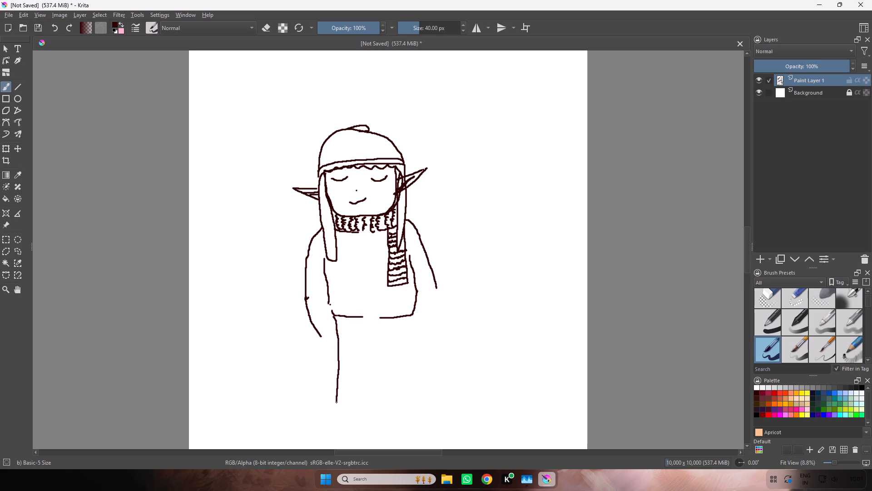
drag(337, 403, 363, 447)
drag(363, 447, 387, 440)
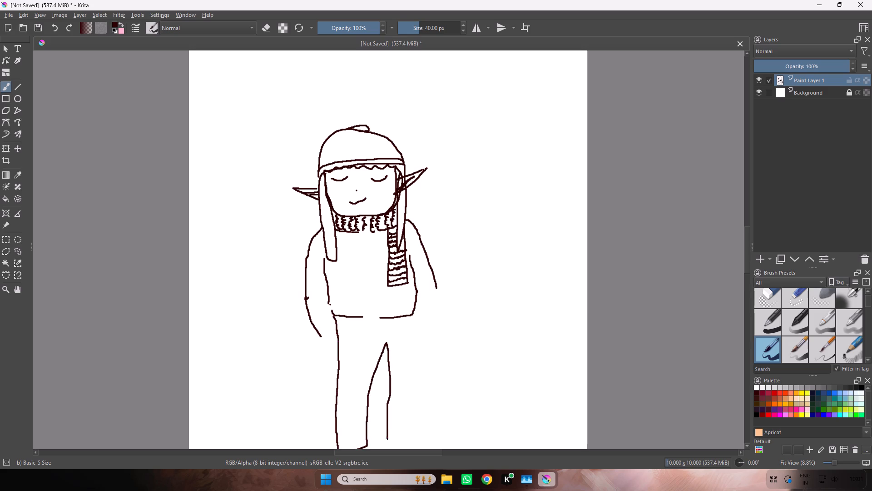
drag(387, 440, 419, 314)
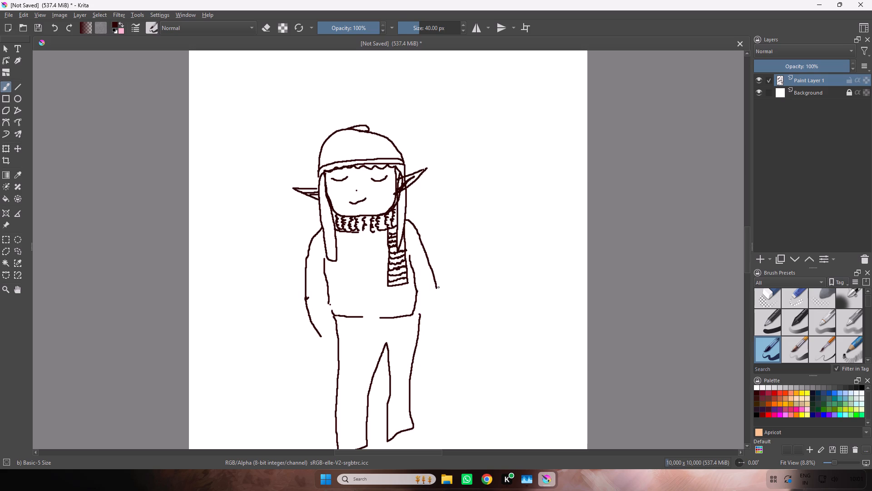
Complete both arms by curving the right forearm in to the hip and drawing small hands at each side of the waist.
drag(438, 288, 417, 332)
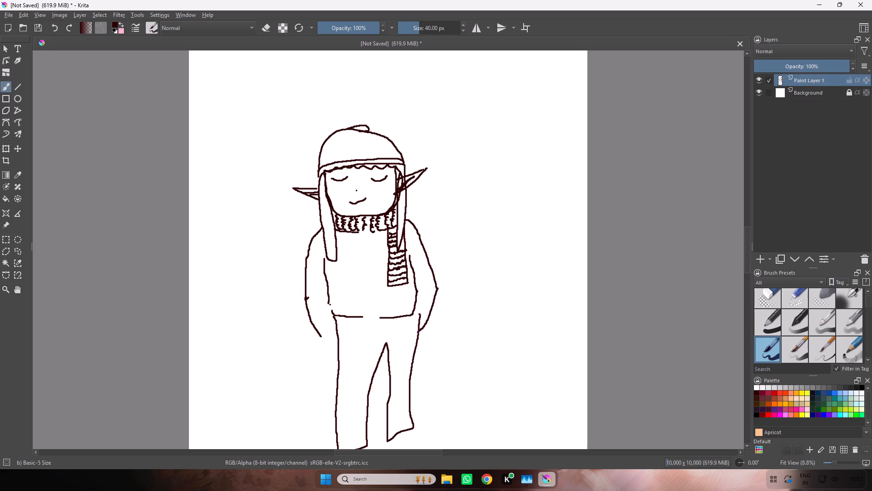
drag(417, 332, 413, 314)
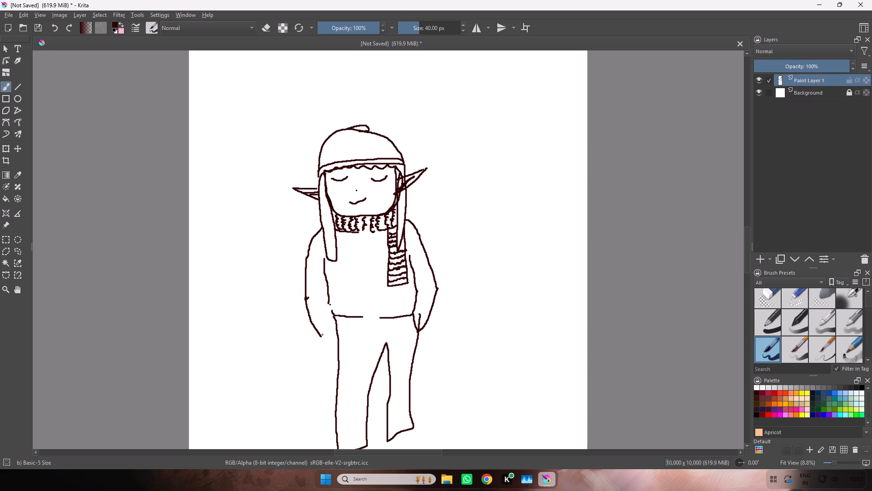
click(322, 336)
Draw a wavy zip line down the middle of the jacket, from the scarf collar to the gap in the hem.
drag(367, 233, 368, 235)
drag(368, 235, 369, 251)
drag(369, 251, 371, 283)
drag(371, 283, 370, 311)
drag(370, 311, 372, 317)
Draw a short vertical fly line with a small side tick on the trousers, just above where the legs part.
drag(384, 326, 385, 335)
right_click(384, 339)
drag(385, 335, 386, 333)
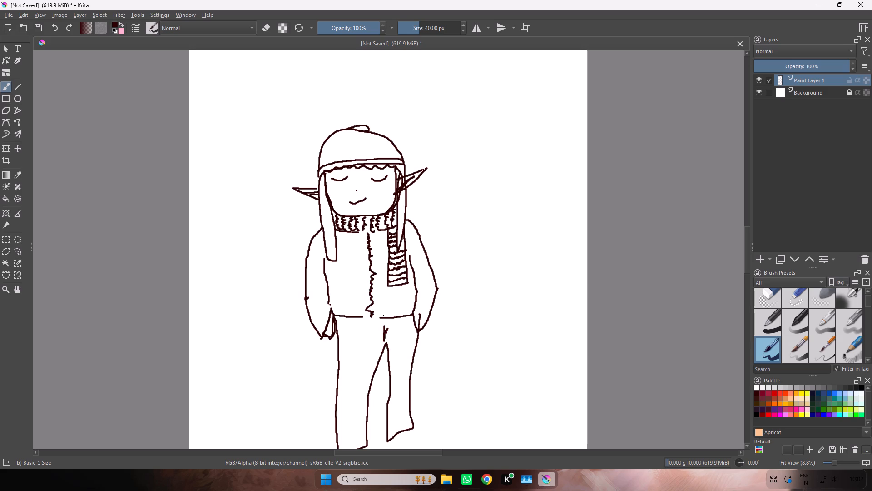